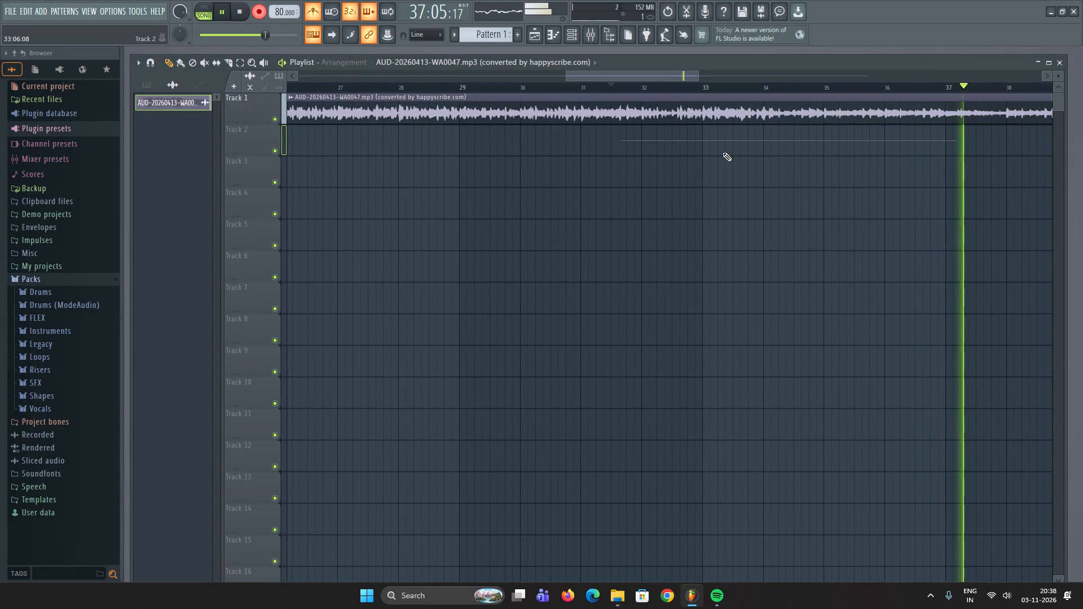
Stop the running audio recording to end the take on Track 2.
scroll(723, 152, down, 3)
scroll(723, 152, up, 1)
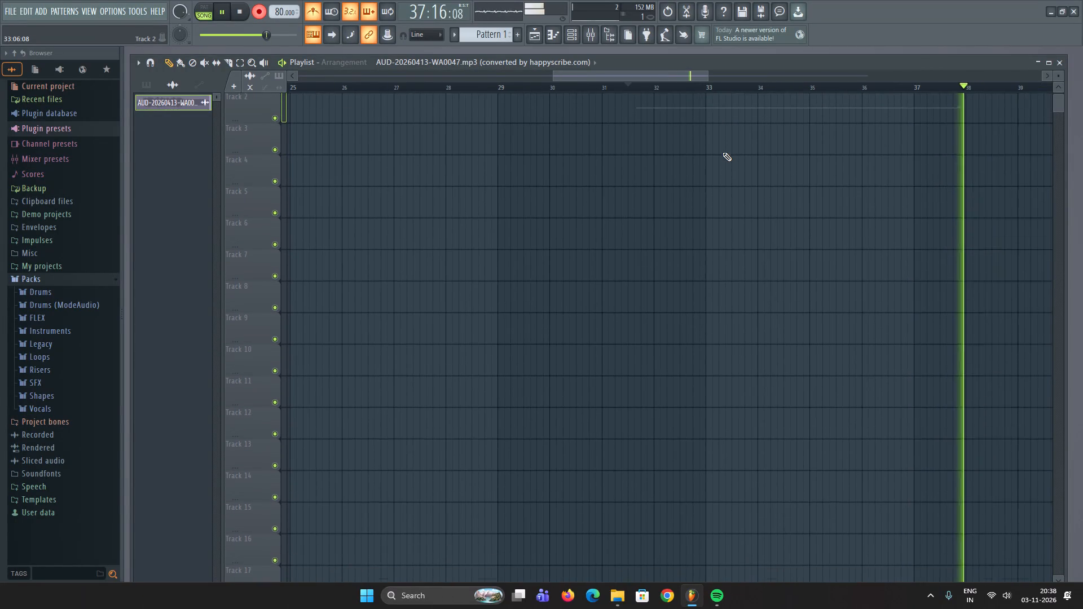
scroll(723, 152, up, 2)
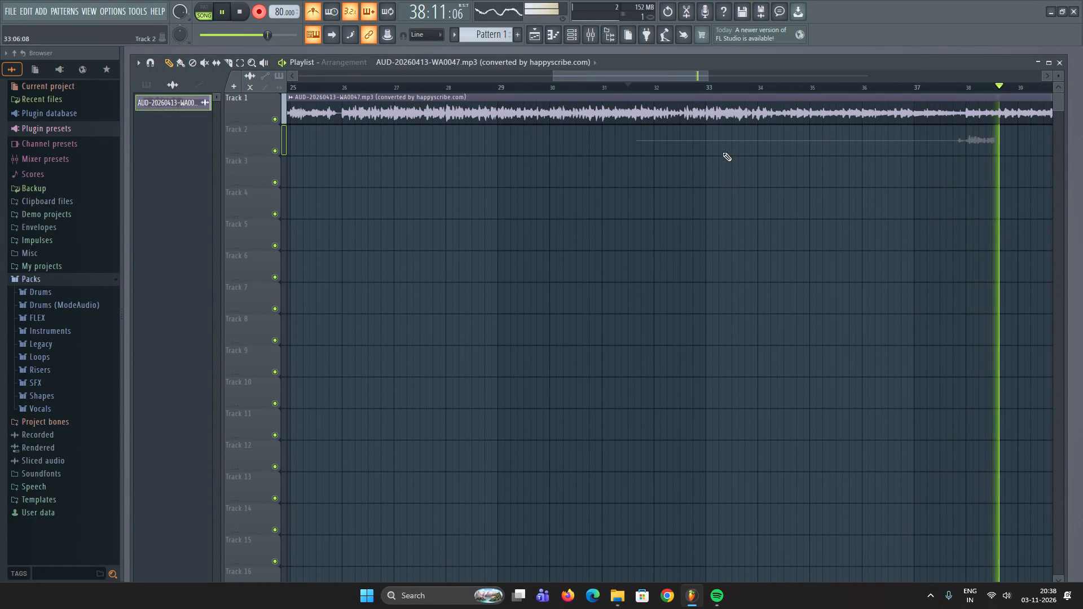
key(space)
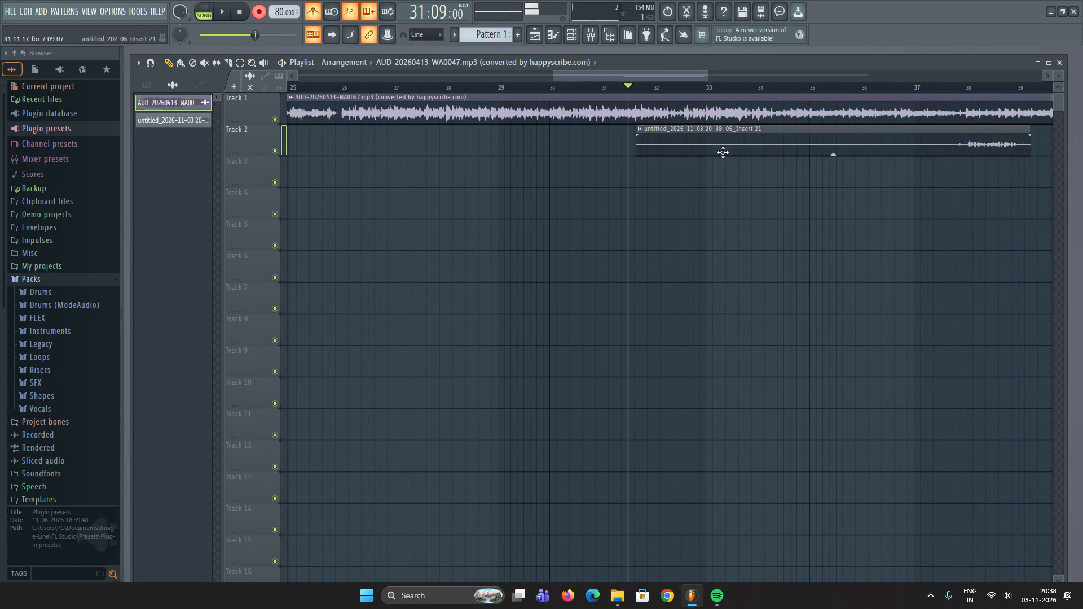
Disarm recording and play the new take from 37:11 together with the Track 1 audio.
click(948, 81)
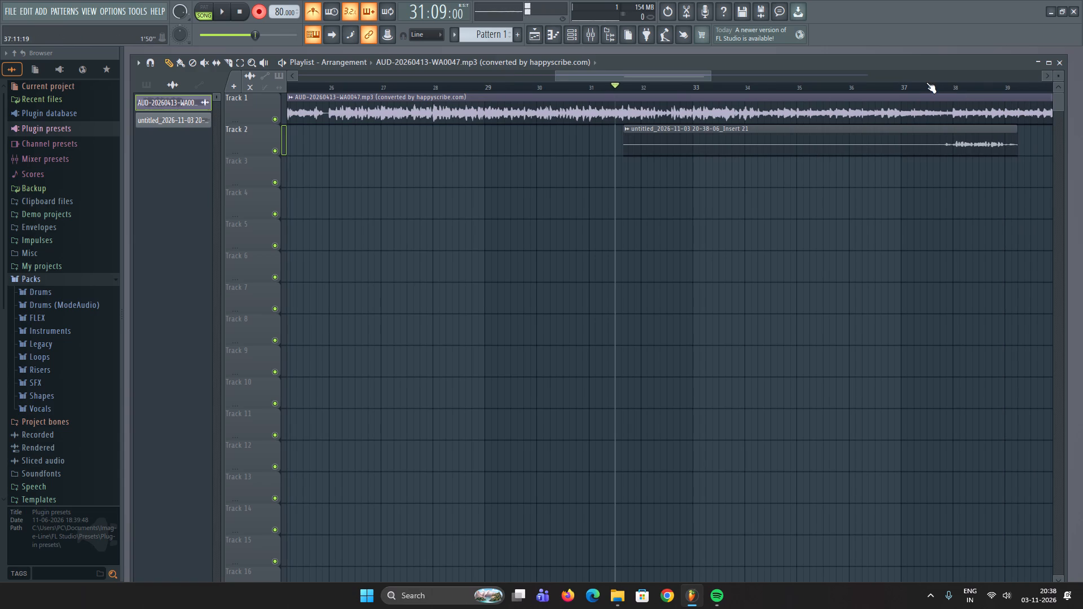
click(932, 84)
click(258, 10)
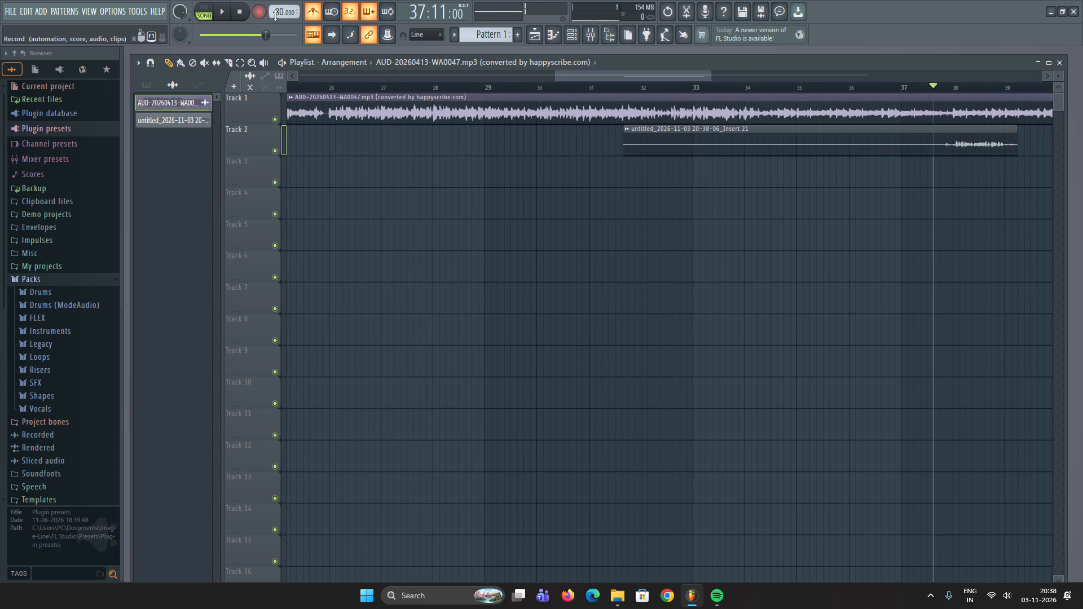
key(space)
ctrl+scroll(1053, 174, up, 7)
ctrl+scroll(953, 169, down, 2)
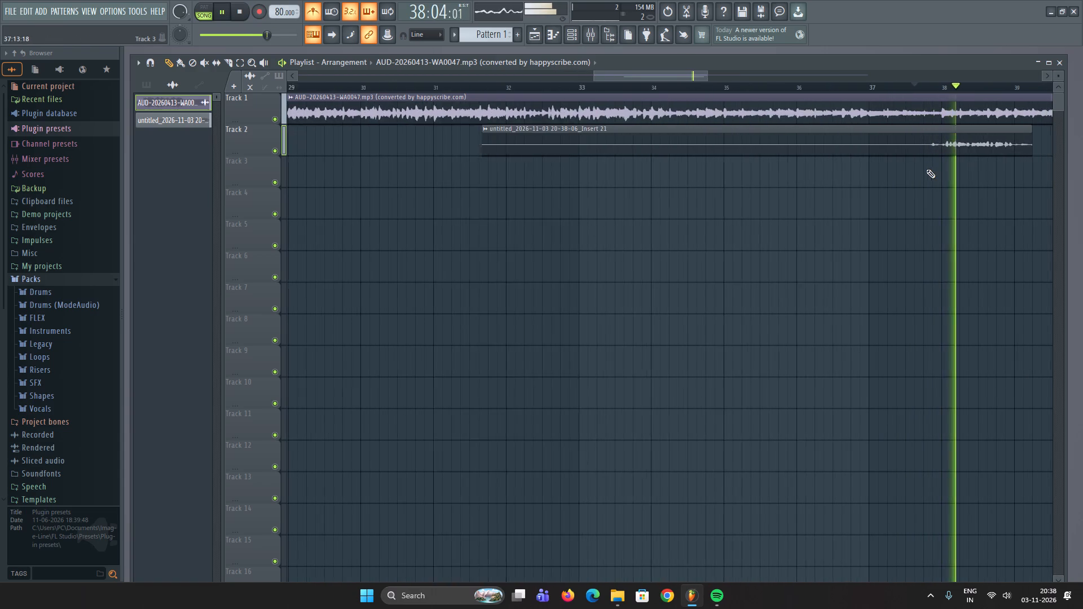
ctrl+scroll(926, 169, down, 4)
key(space)
ctrl+scroll(1043, 167, up, 3)
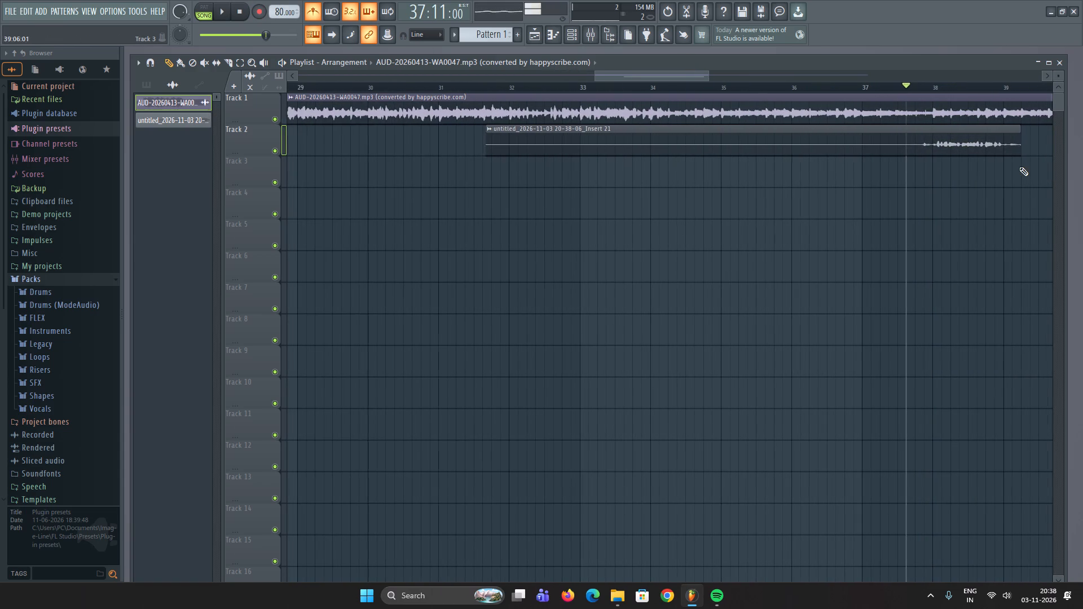
Solo Track 2 and listen to the recorded take on its own from 37:11.
ctrl+click(272, 150)
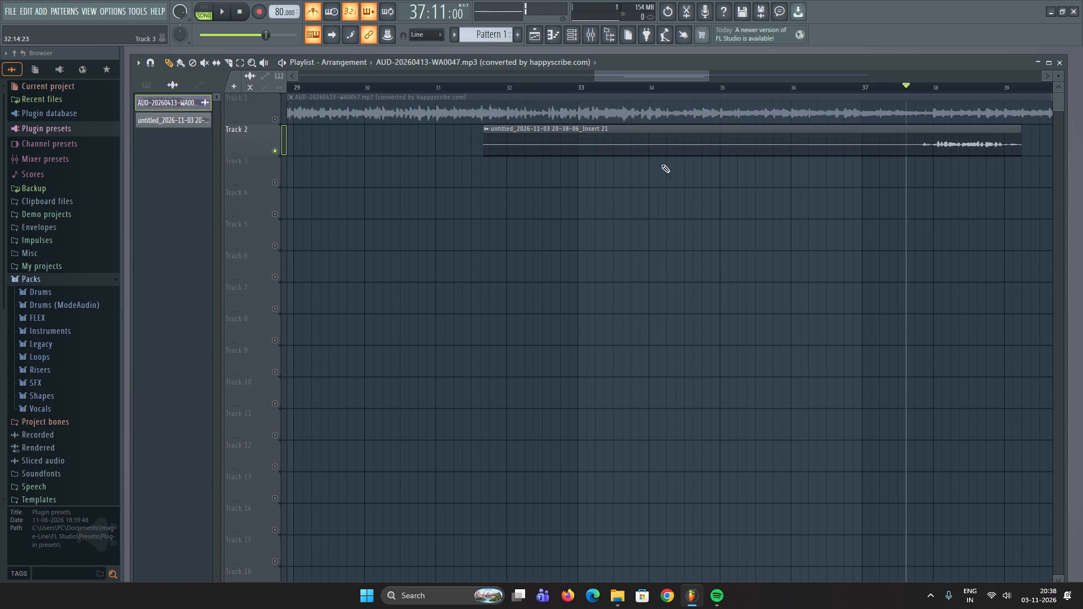
key(space)
ctrl+scroll(1000, 165, up, 7)
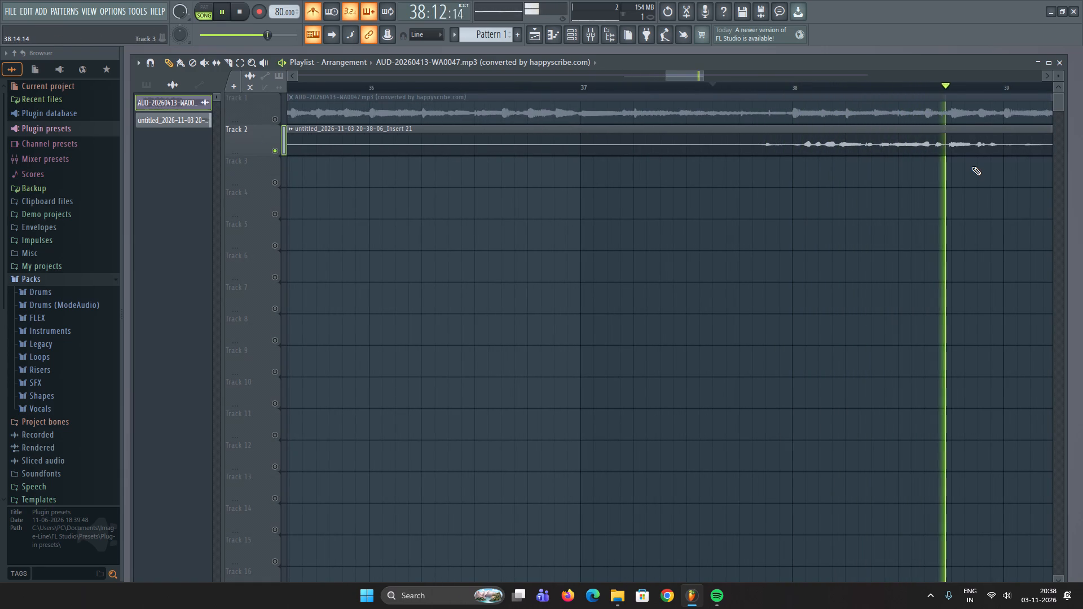
key(space)
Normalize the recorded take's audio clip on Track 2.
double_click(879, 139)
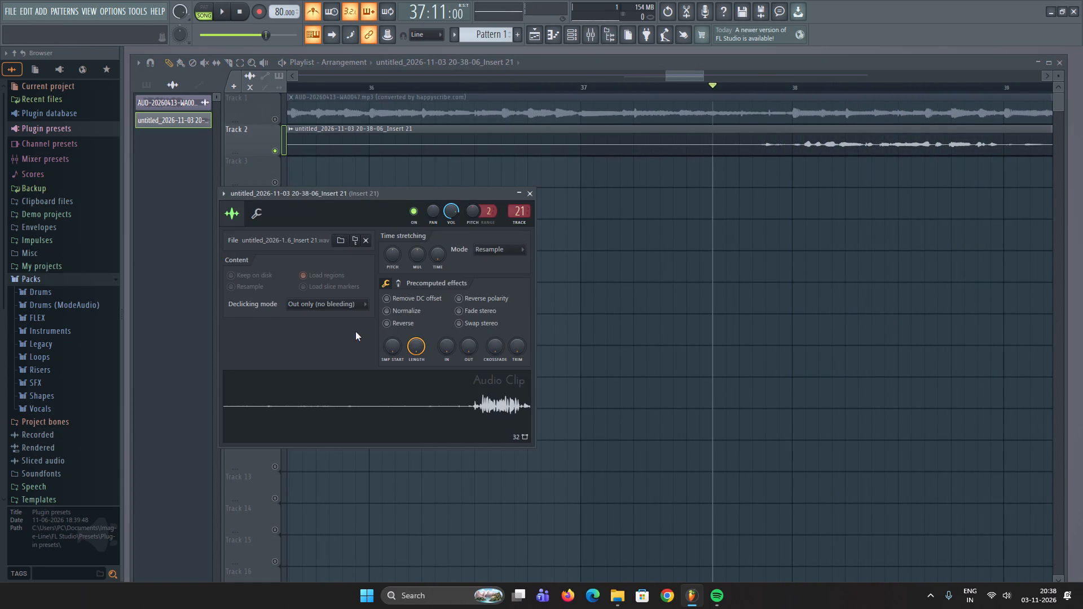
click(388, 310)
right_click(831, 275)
Listen to the normalized, soloed take from 37:11 and to its quiet earlier part from 33:12.
key(space)
ctrl+scroll(841, 269, up, 3)
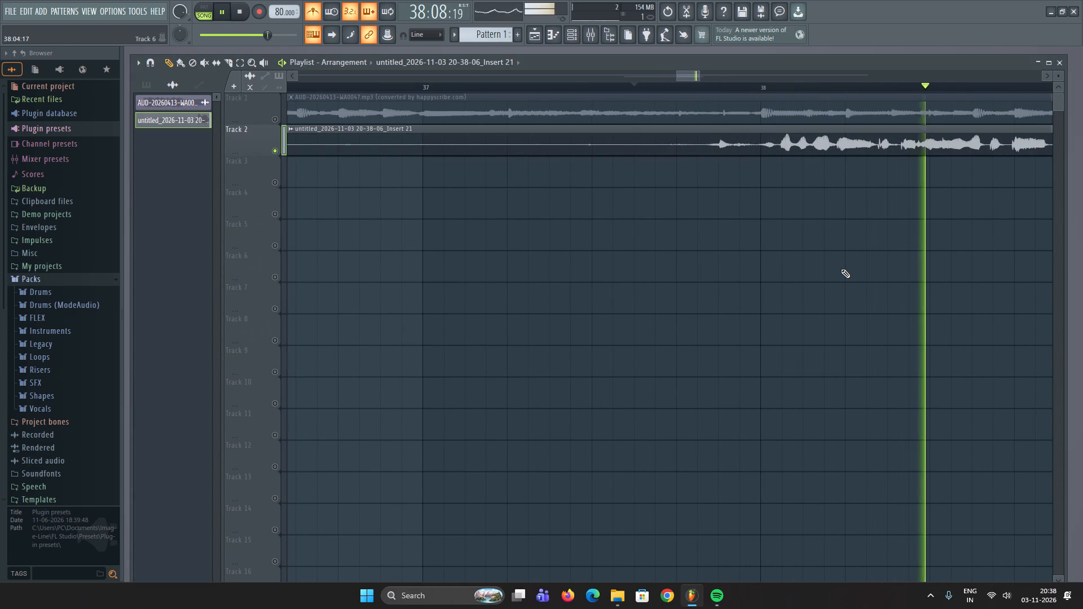
ctrl+scroll(841, 269, down, 7)
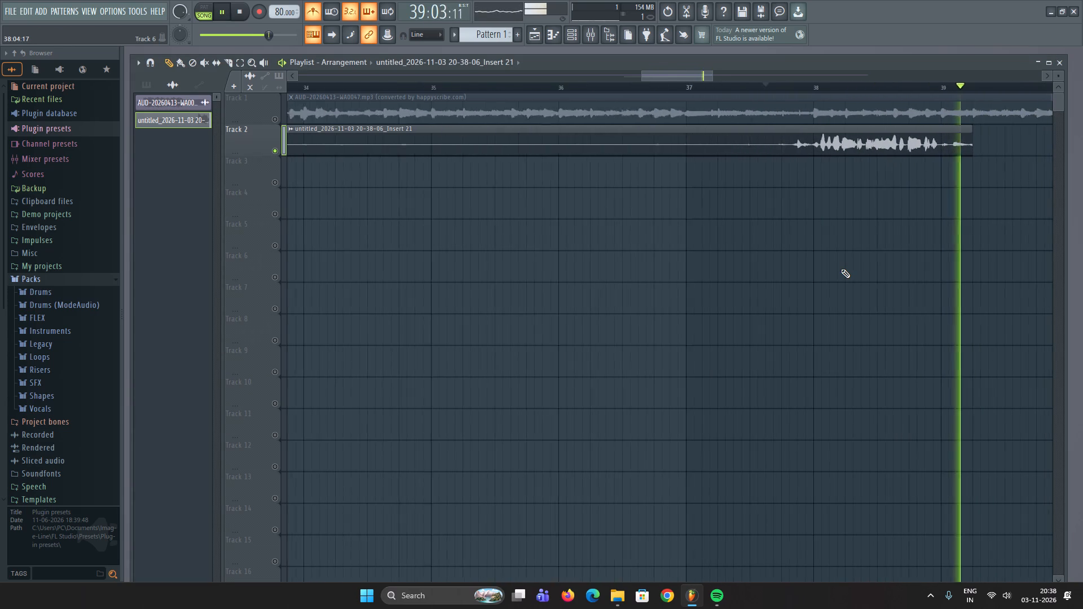
ctrl+scroll(841, 269, down, 1)
key(space)
click(404, 89)
key(space)
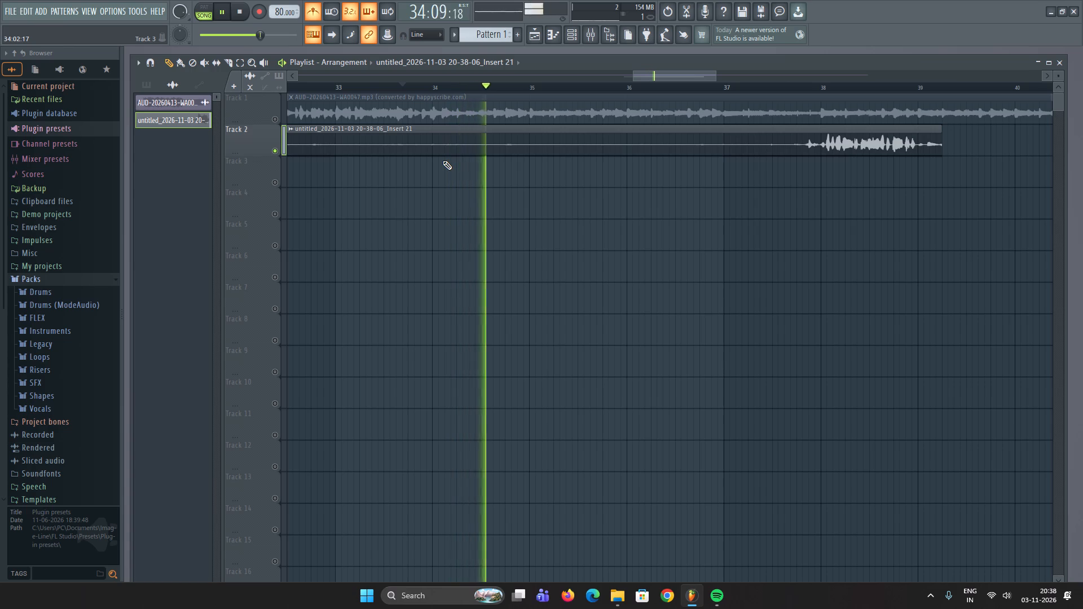
key(space)
Delete the recorded take from Track 2 and unsolo the track.
ctrl+scroll(659, 195, down, 8)
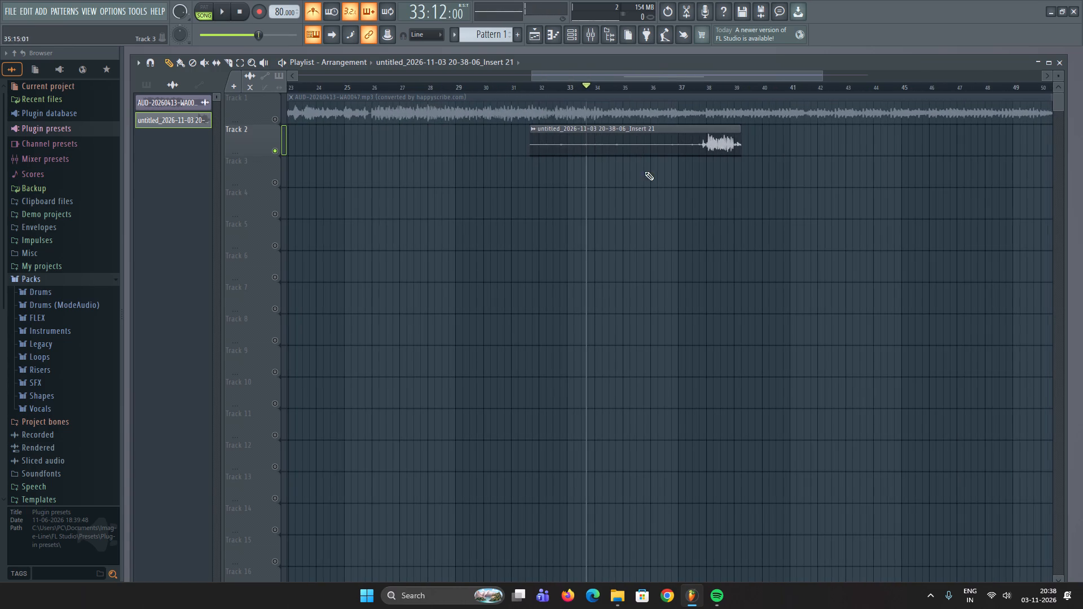
right_click(632, 148)
ctrl+click(276, 151)
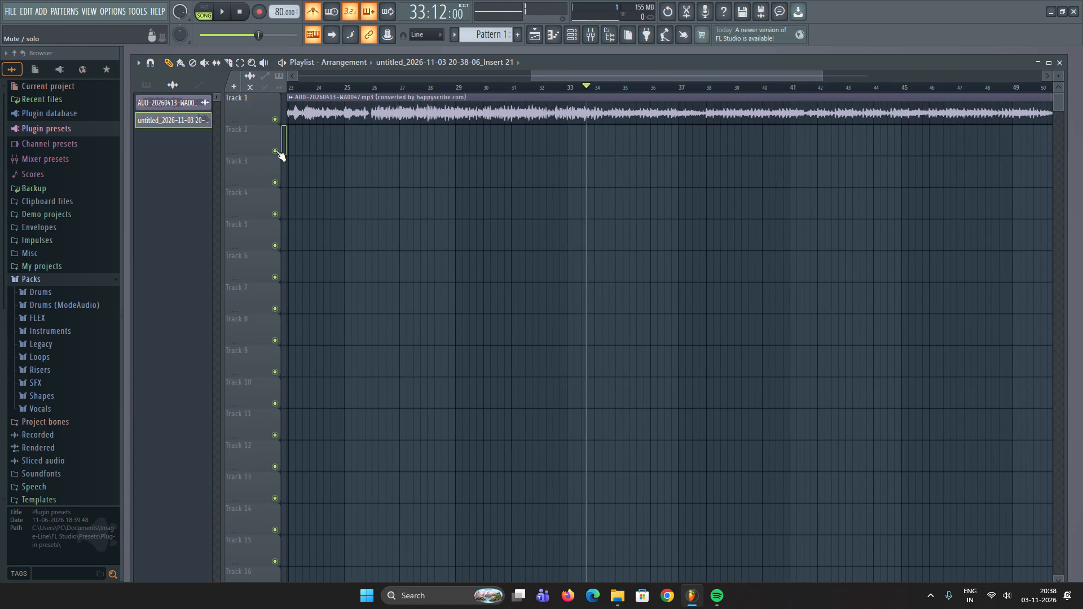
Record a new take on Track 2 from about bar 35 to bar 42 over the playing Track 1 audio.
click(594, 83)
key(space)
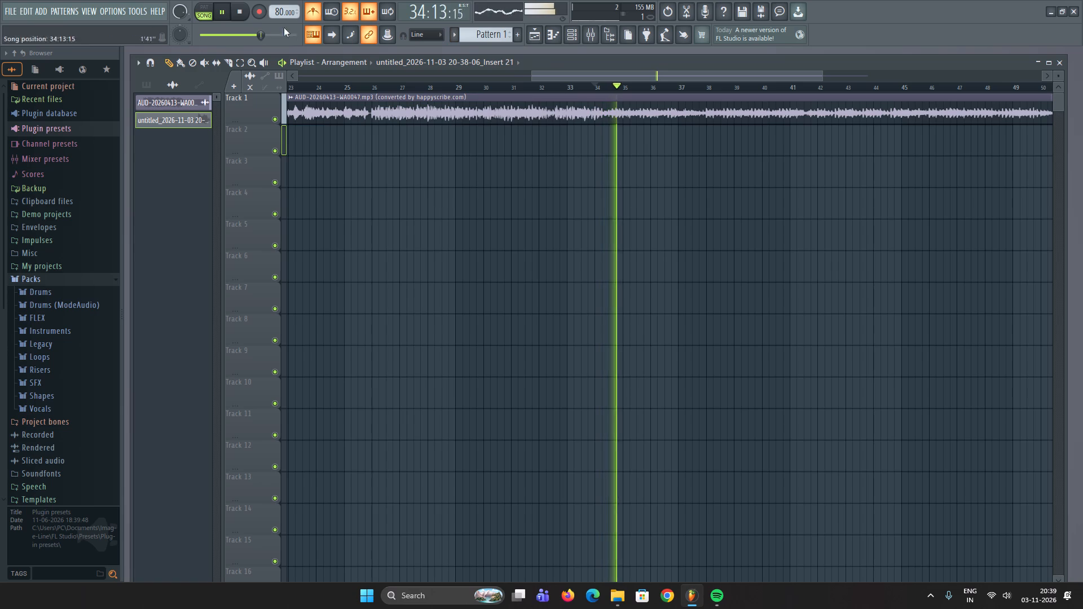
click(257, 14)
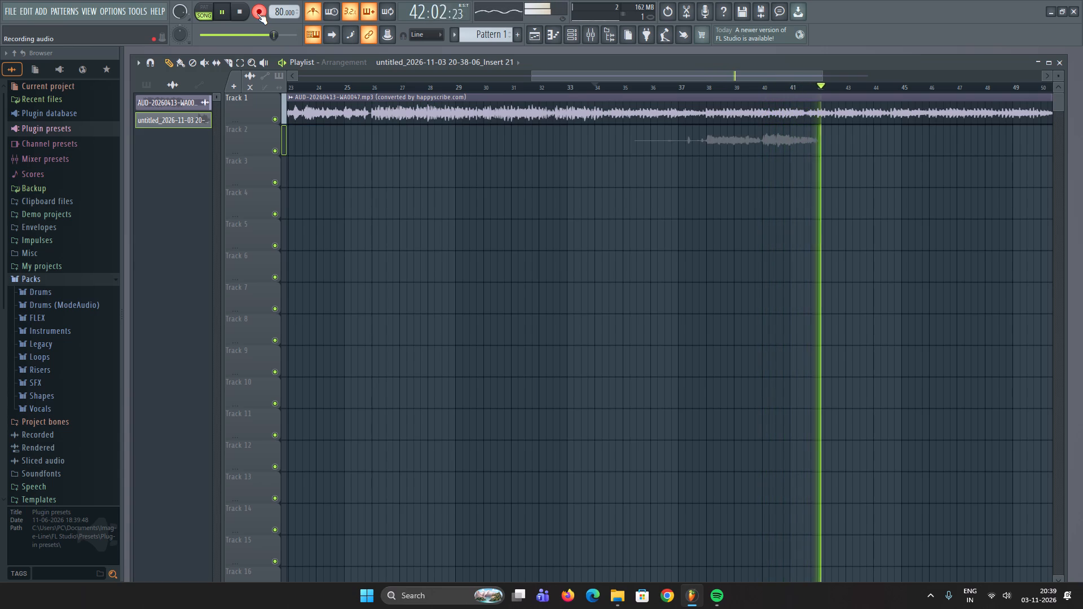
click(257, 14)
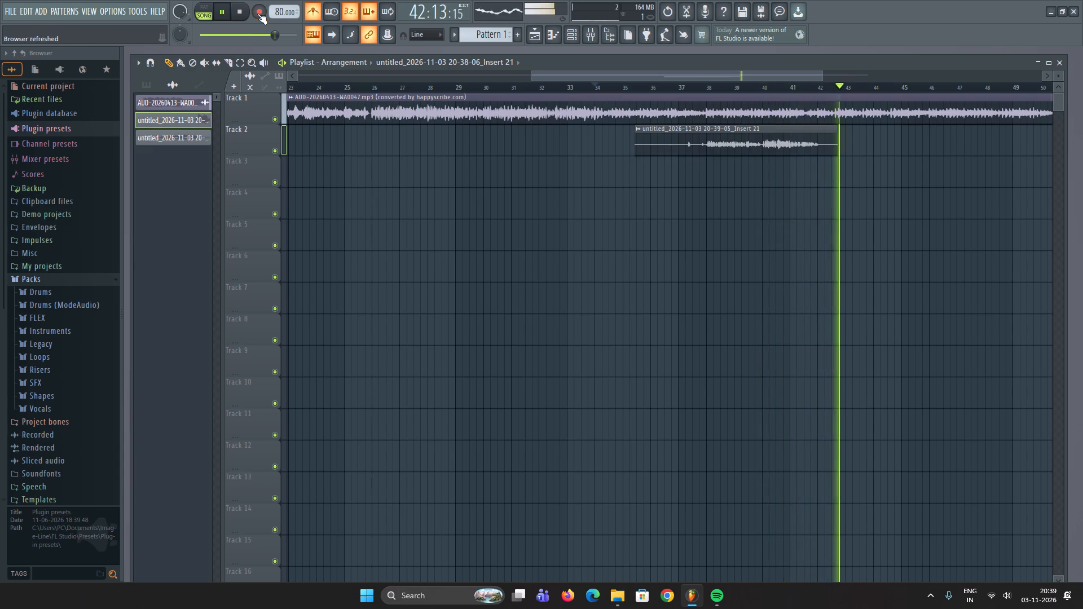
Play the new Track 2 take from 37:13 and normalize its audio clip.
click(701, 83)
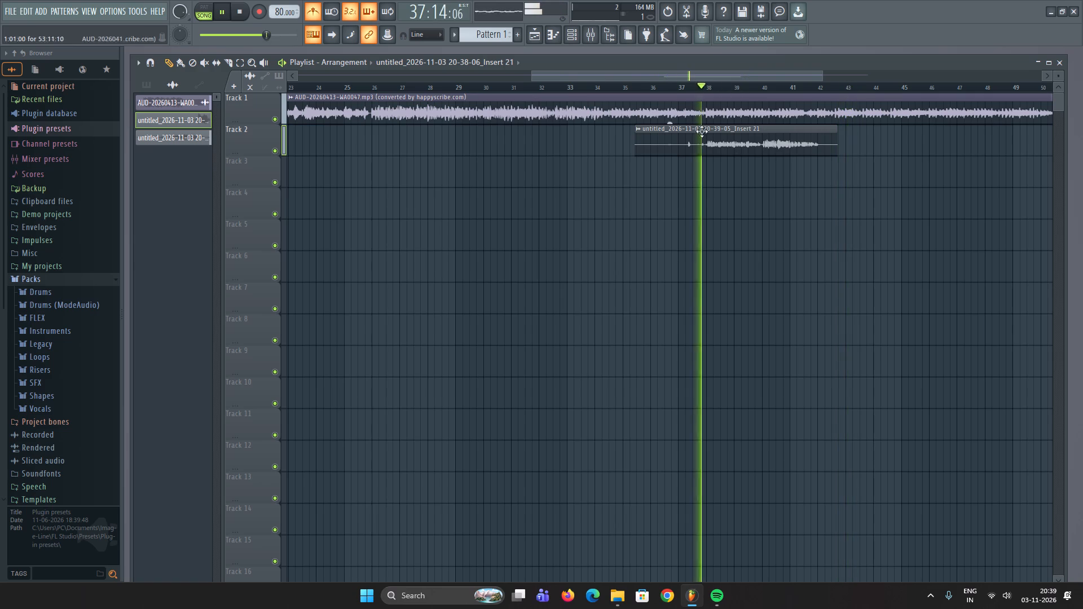
ctrl+scroll(713, 153, up, 11)
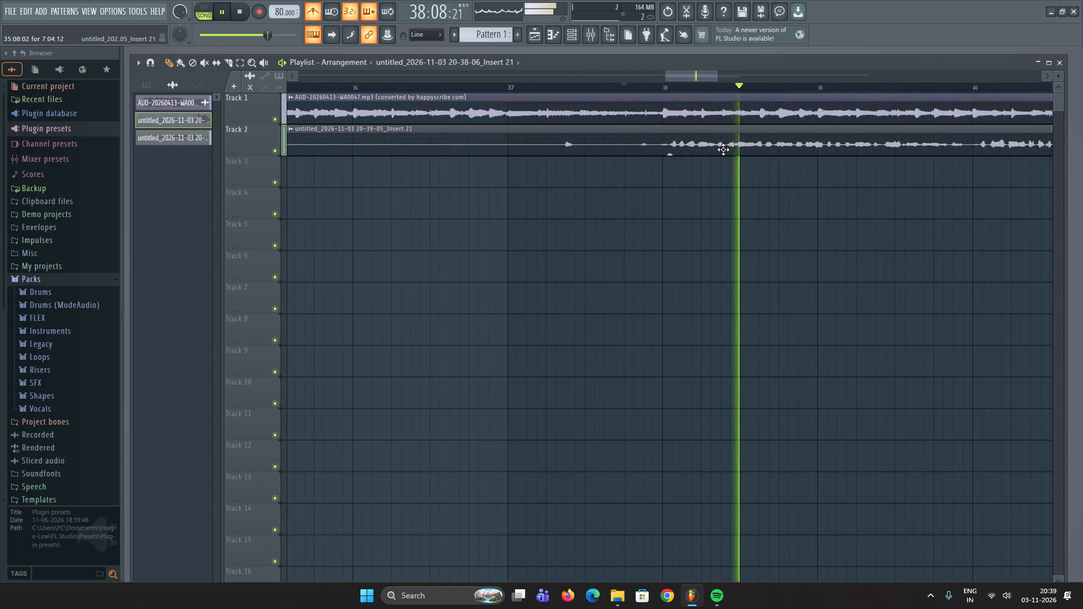
double_click(723, 149)
click(399, 324)
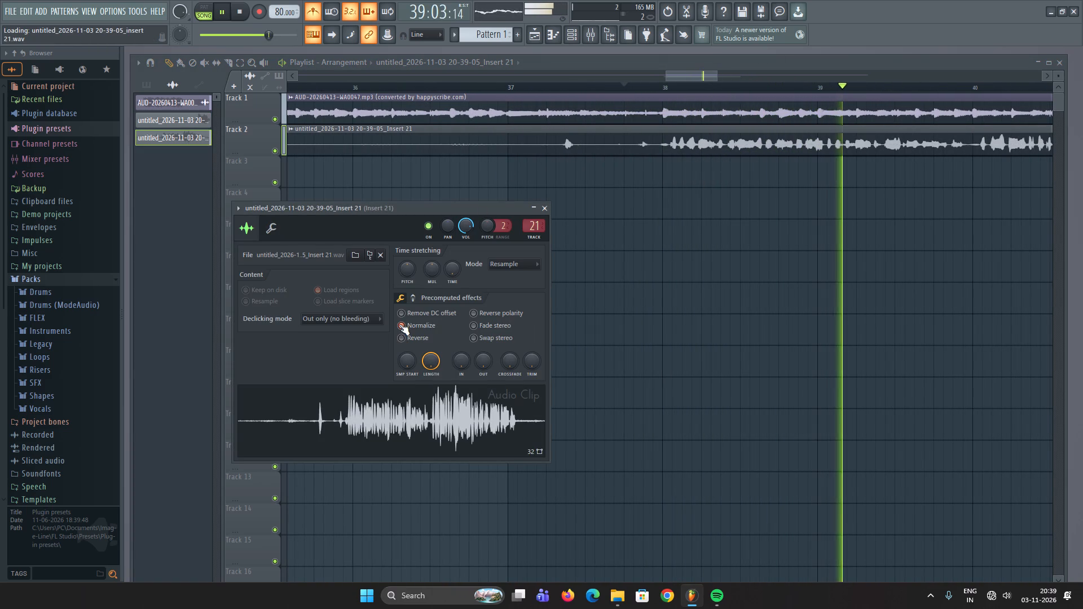
right_click(655, 271)
Listen to the normalized take with the Track 1 audio, following its waveform to the end.
ctrl+scroll(587, 262, down, 5)
ctrl+scroll(776, 249, up, 5)
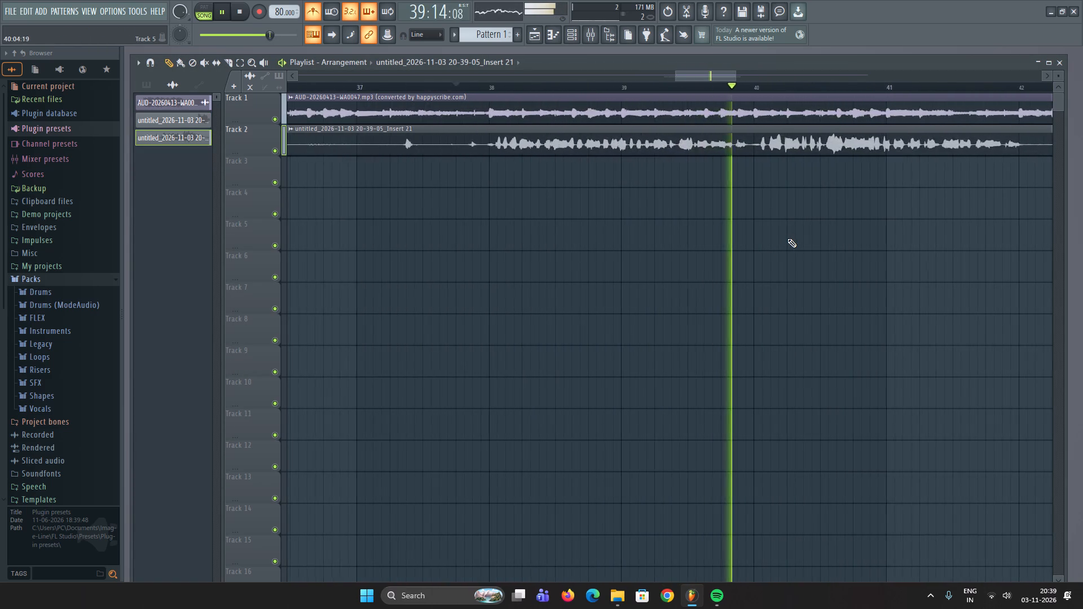
ctrl+scroll(787, 239, up, 5)
ctrl+scroll(724, 228, down, 4)
ctrl+scroll(817, 228, up, 3)
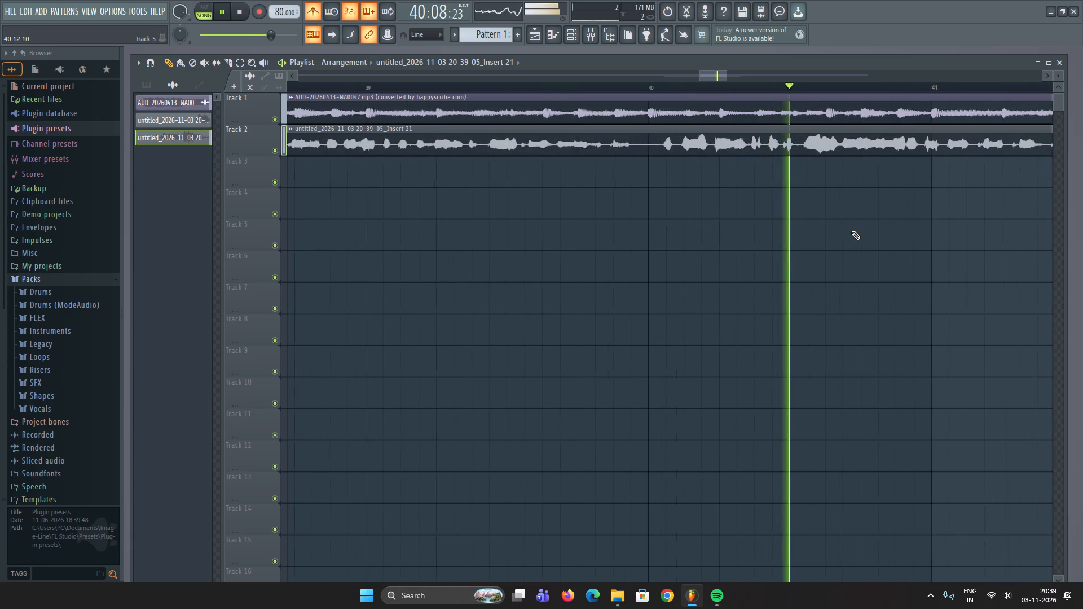
ctrl+scroll(851, 231, up, 4)
ctrl+scroll(852, 231, down, 12)
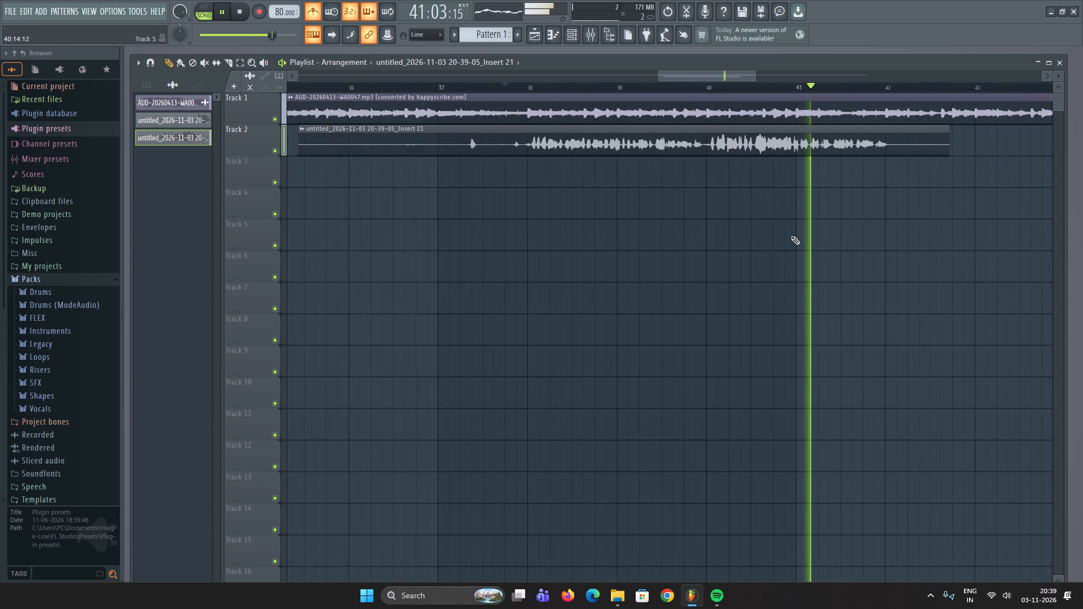
ctrl+scroll(834, 226, up, 10)
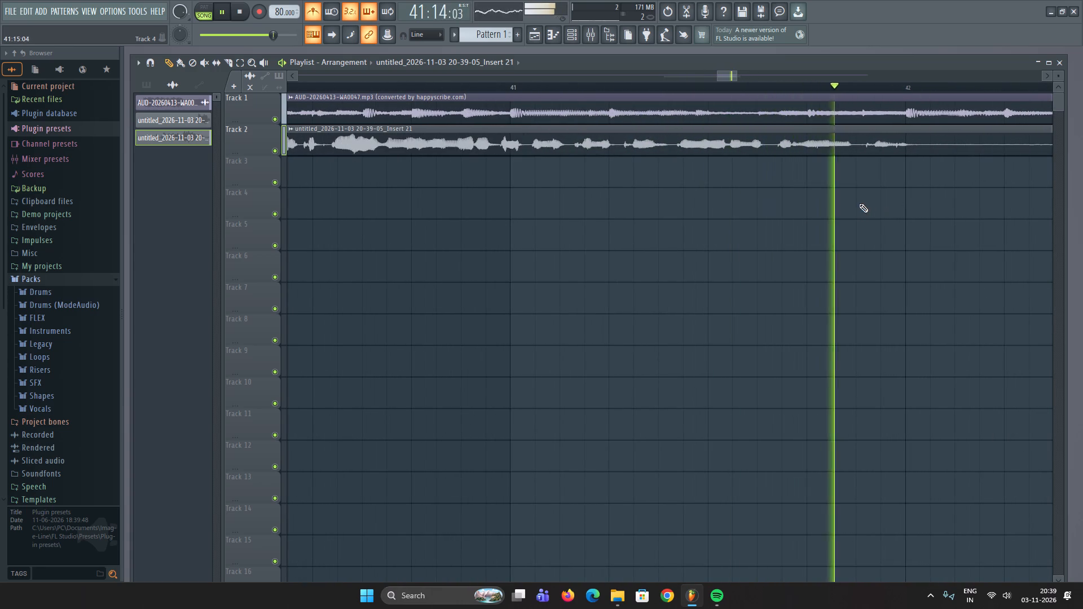
ctrl+scroll(858, 203, down, 7)
key(space)
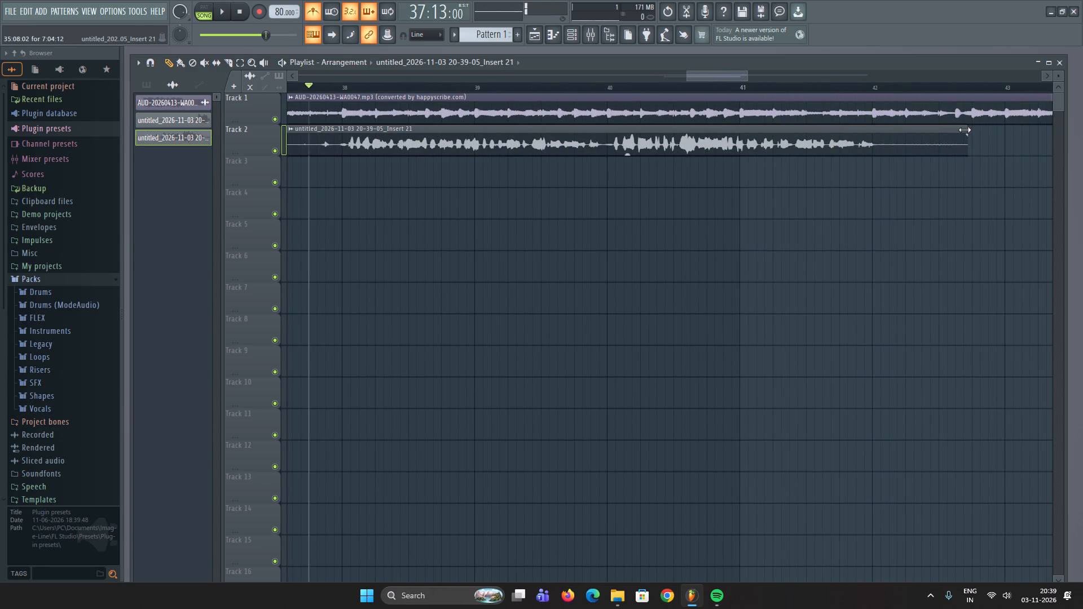
Trim the silent end of the Track 2 take back to just past bar 42.
drag(965, 130, 878, 166)
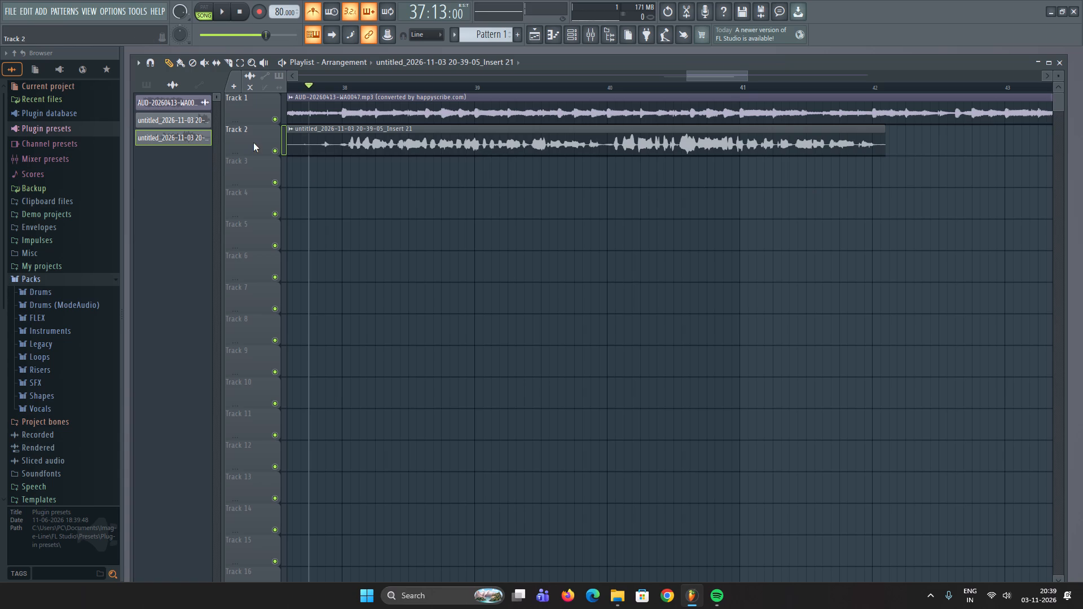
Solo Track 2 and start auditioning the trimmed take from 36:11.
ctrl+click(275, 152)
ctrl+scroll(727, 138, down, 4)
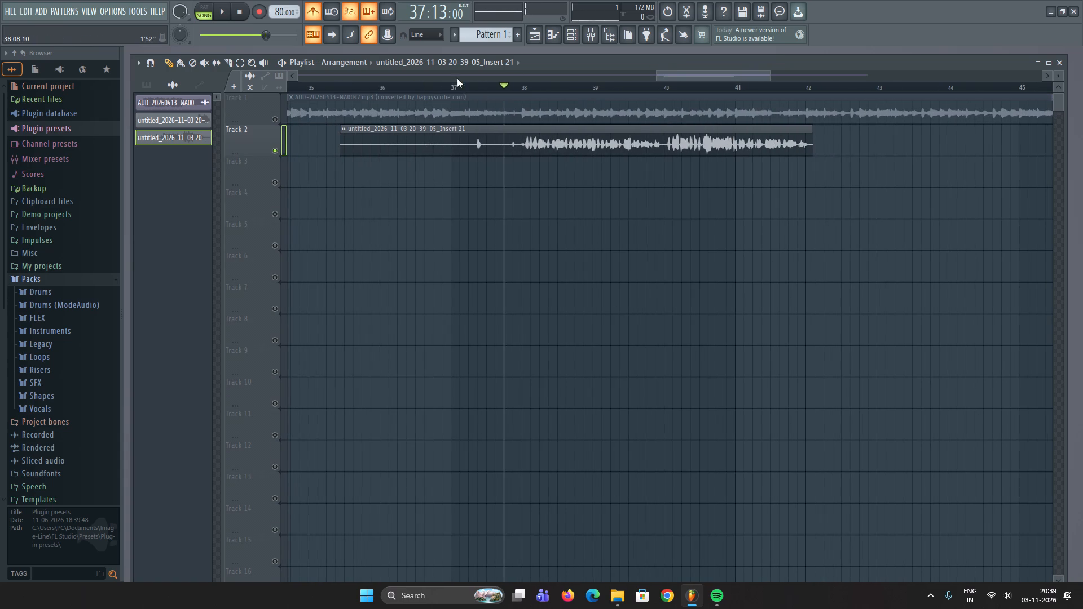
click(426, 87)
key(space)
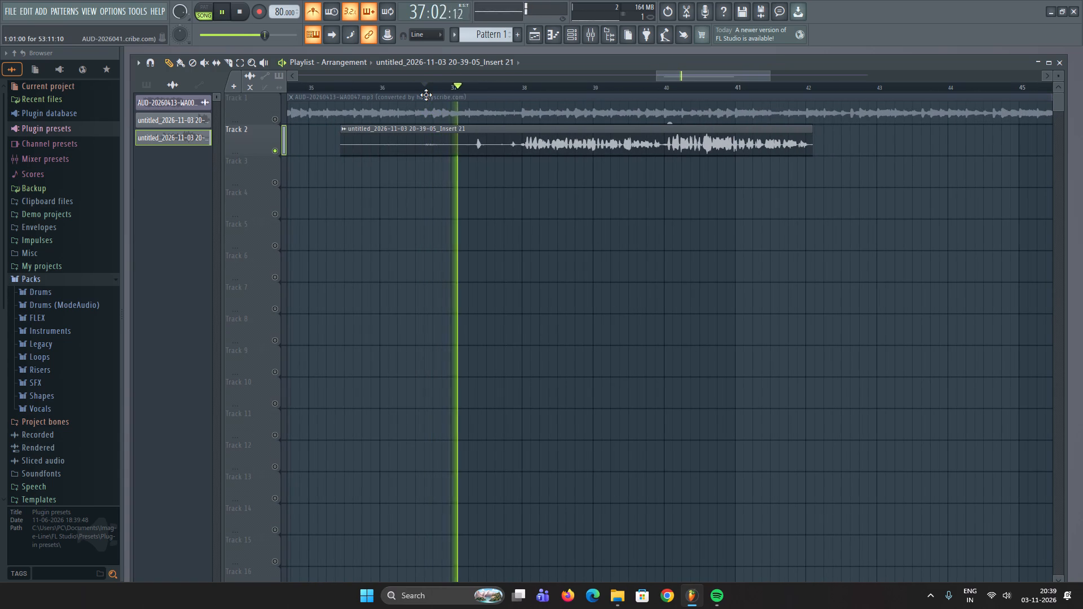
key(space)
key(space)
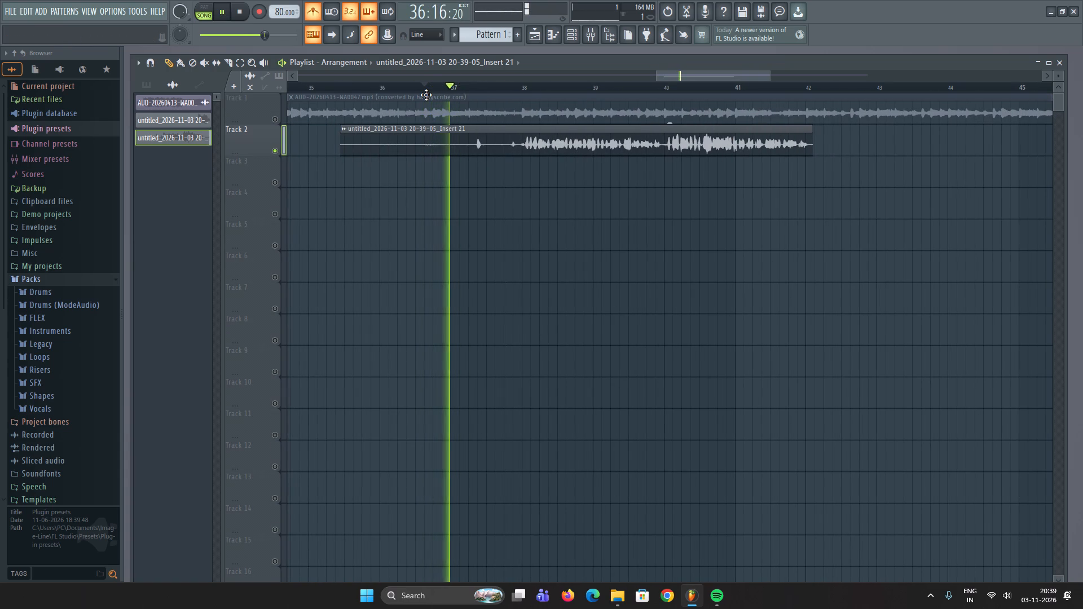
key(space)
Check the Normalize setting in the Track 2 take's audio clip properties.
double_click(442, 142)
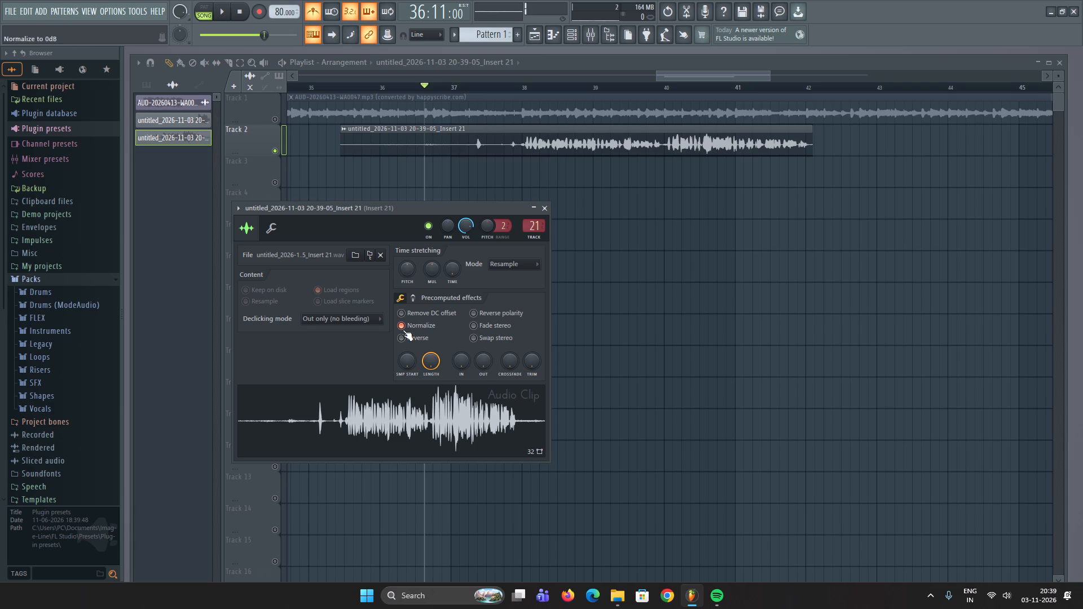
right_click(590, 248)
Listen to the soloed take from 36:11 and unsolo Track 2 when finished.
key(space)
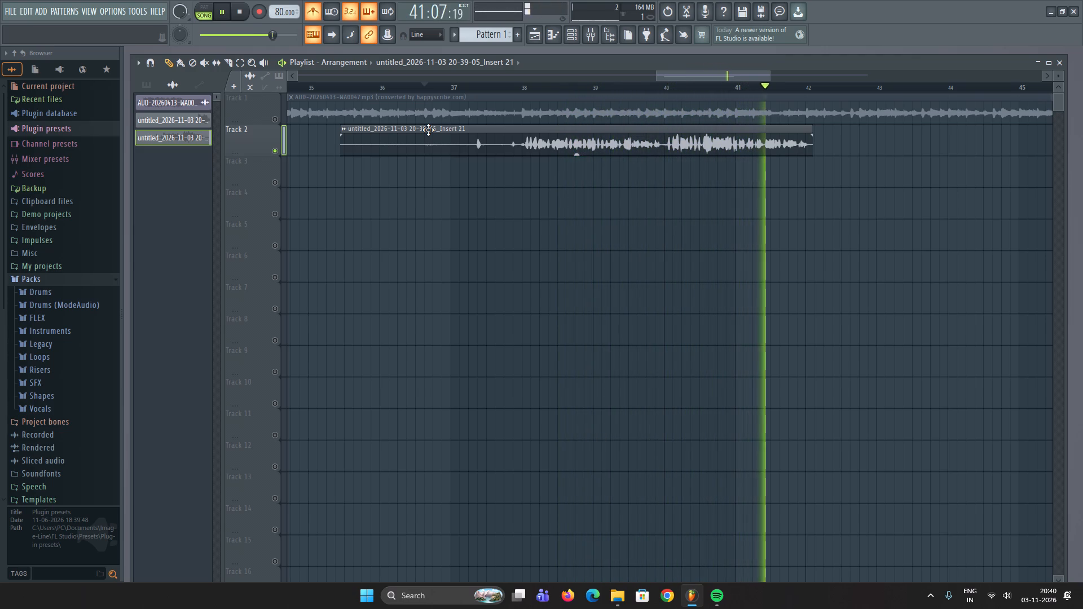
key(space)
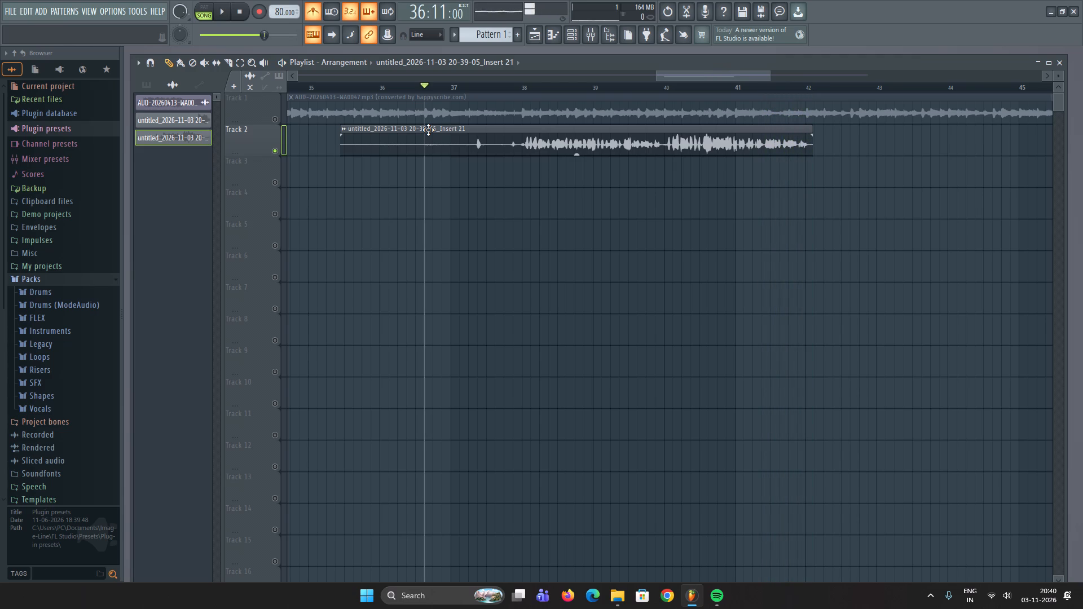
ctrl+click(280, 151)
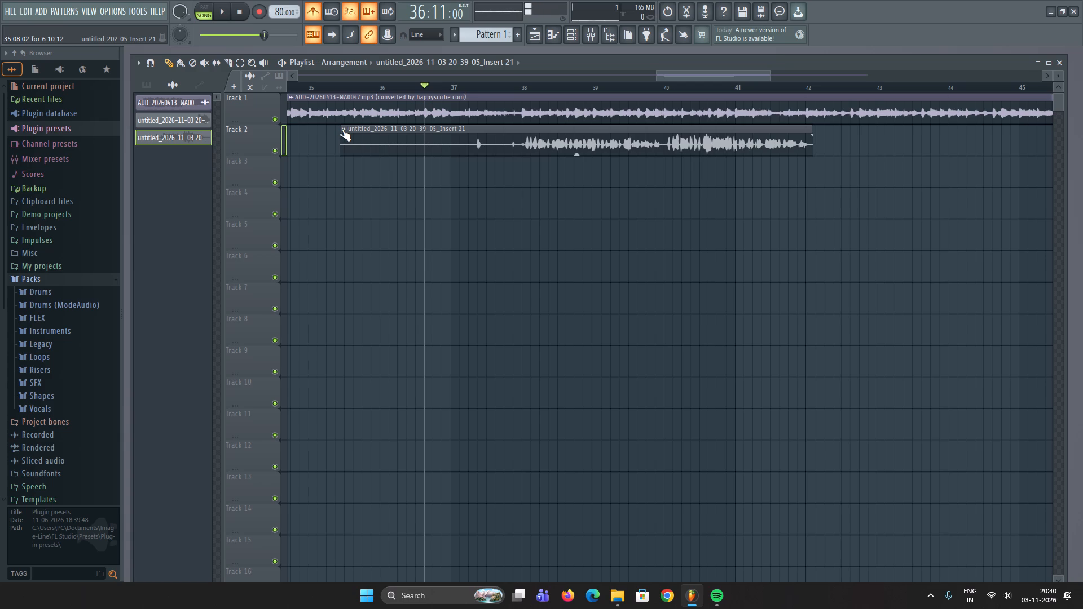
Slice the Track 2 take at about 37:12 and just before bar 38, and delete the short section between the cuts.
ctrl+scroll(402, 155, up, 3)
scroll(580, 139, up, 1)
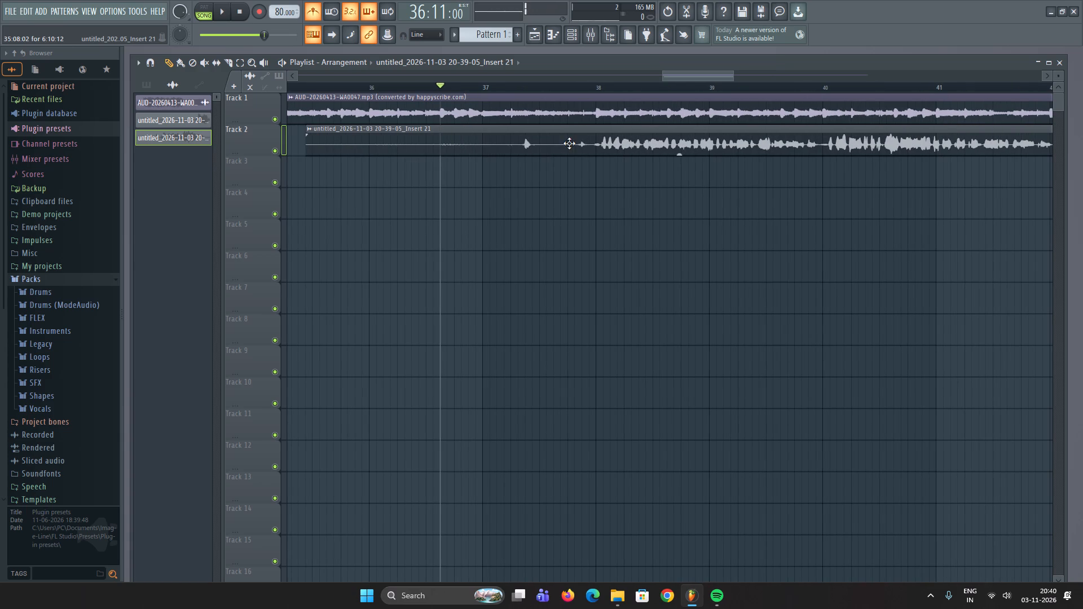
scroll(185, 156, up, 1)
click(230, 62)
ctrl+scroll(556, 161, up, 2)
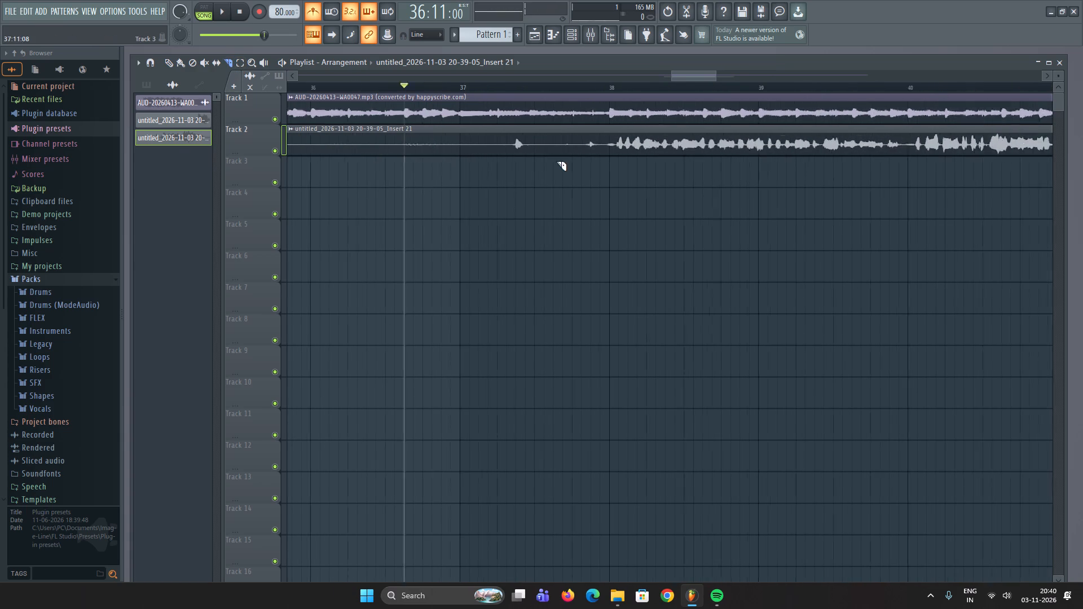
ctrl+scroll(556, 161, up, 3)
drag(619, 131, 618, 150)
drag(571, 129, 569, 147)
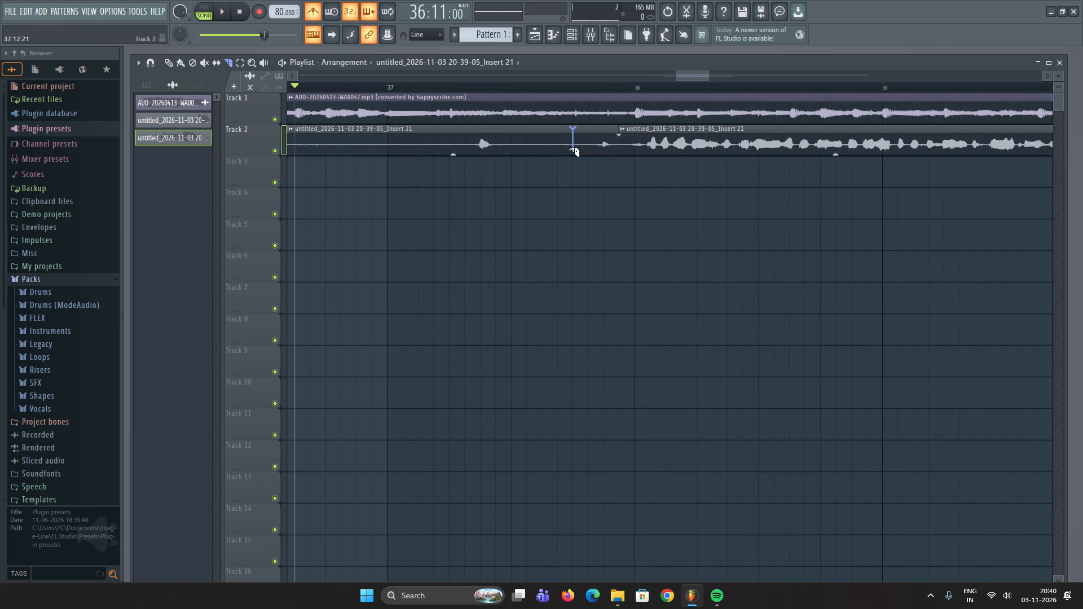
drag(569, 147, 569, 155)
ctrl+scroll(446, 157, down, 4)
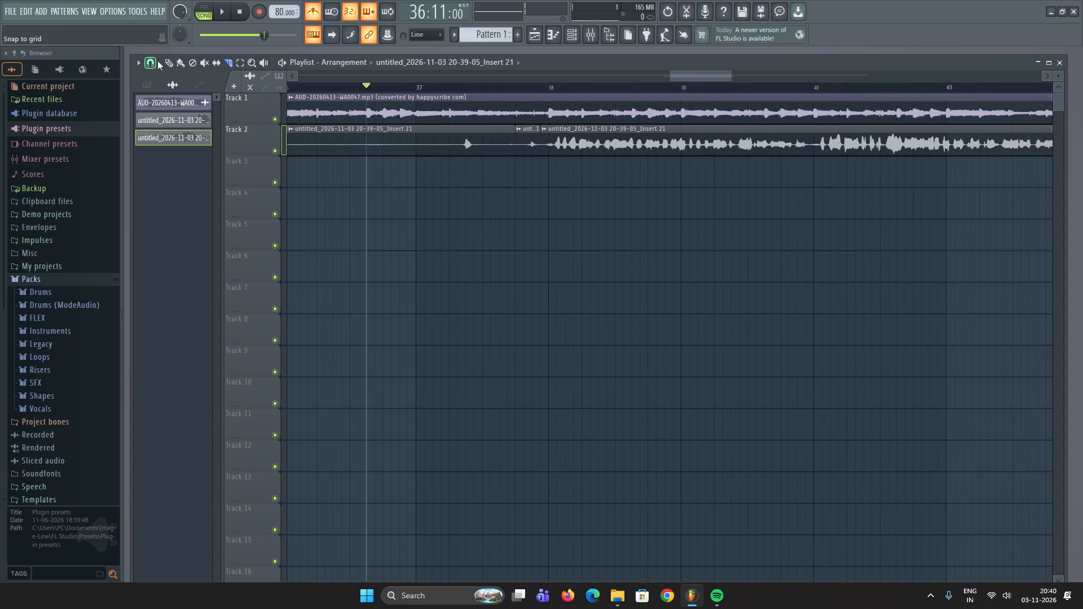
click(169, 63)
right_drag(570, 257, 530, 155)
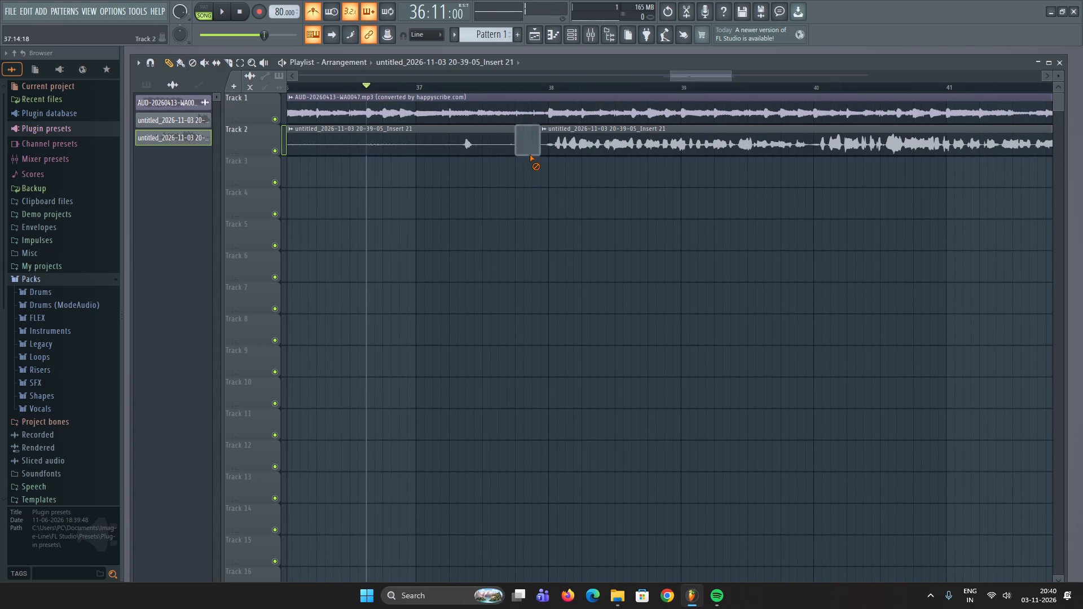
right_drag(530, 155, 530, 149)
Move the leading piece of the take down to Track 3 and trim its end back to bar 38 during playback.
drag(482, 148, 535, 184)
key(space)
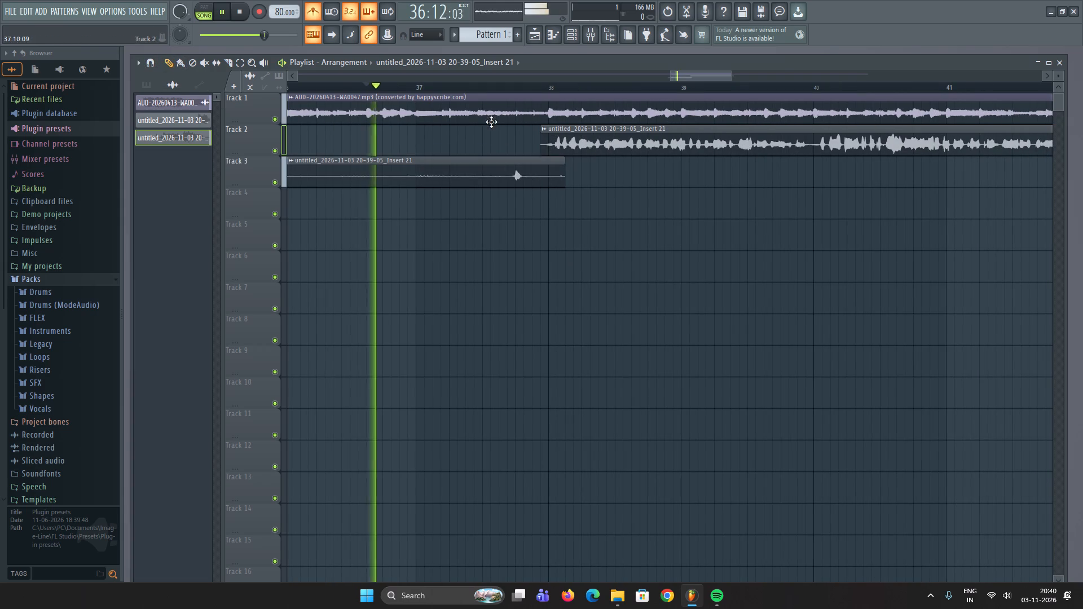
ctrl+scroll(518, 157, up, 3)
ctrl+scroll(575, 174, up, 1)
drag(600, 162, 583, 175)
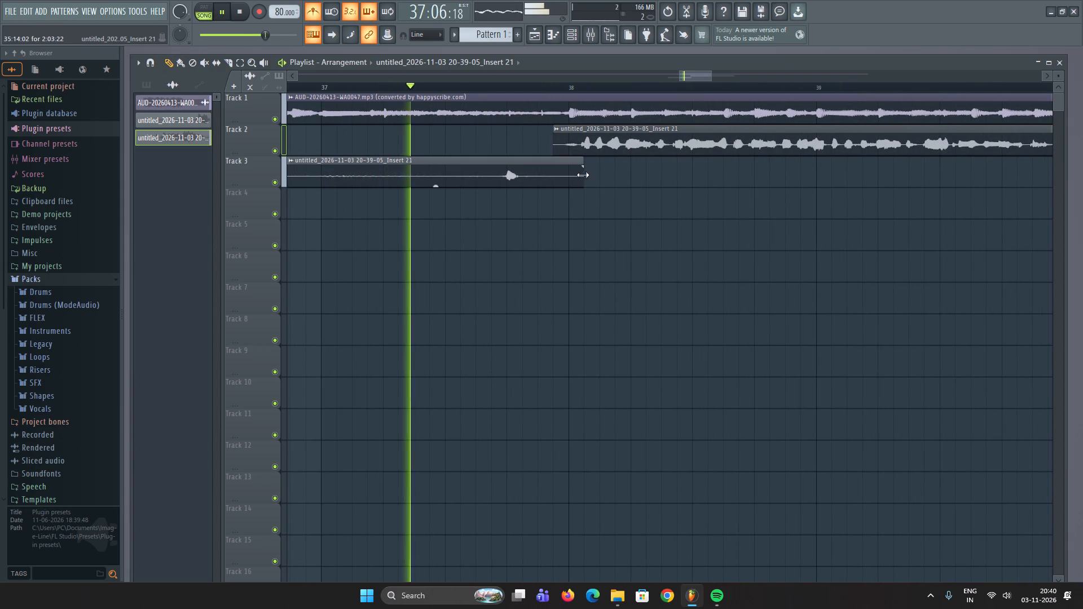
drag(583, 175, 570, 186)
ctrl+scroll(529, 204, up, 4)
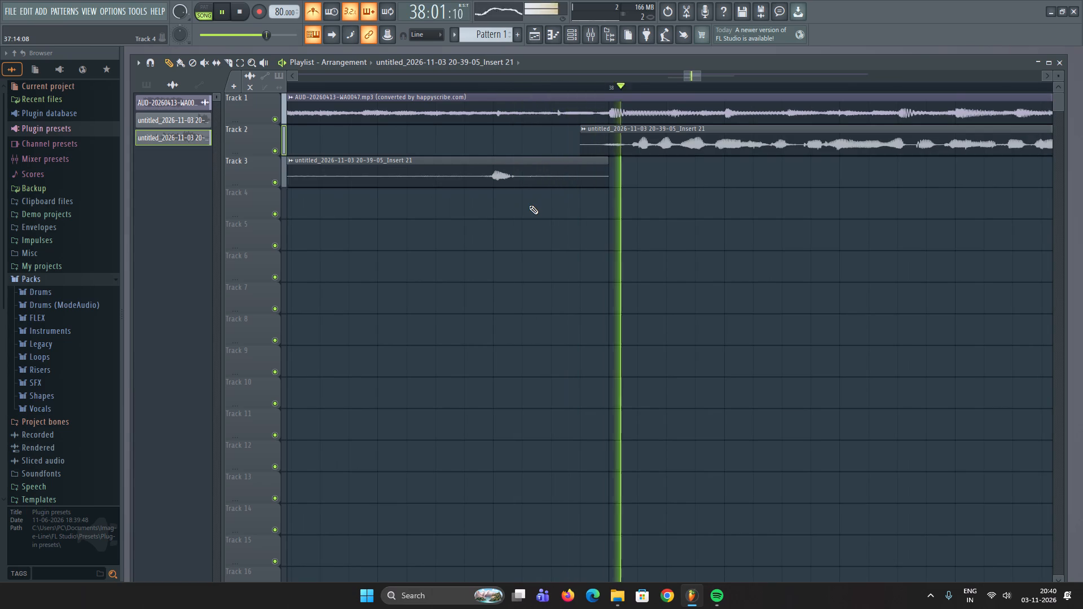
key(space)
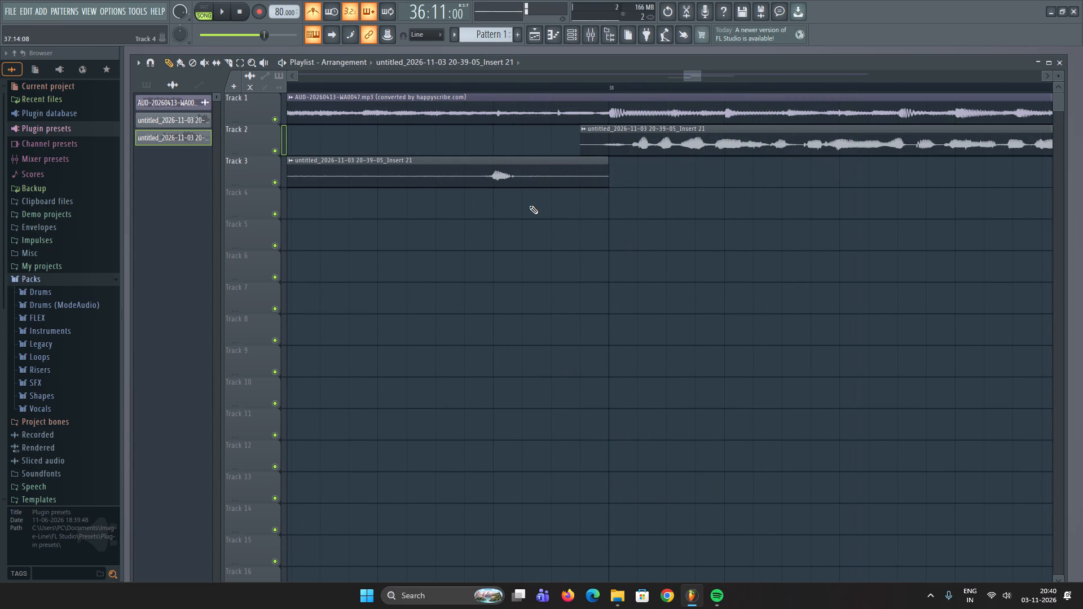
Play back the arrangement from 40:01 to review the rest of the Track 2 take.
ctrl+scroll(529, 205, down, 7)
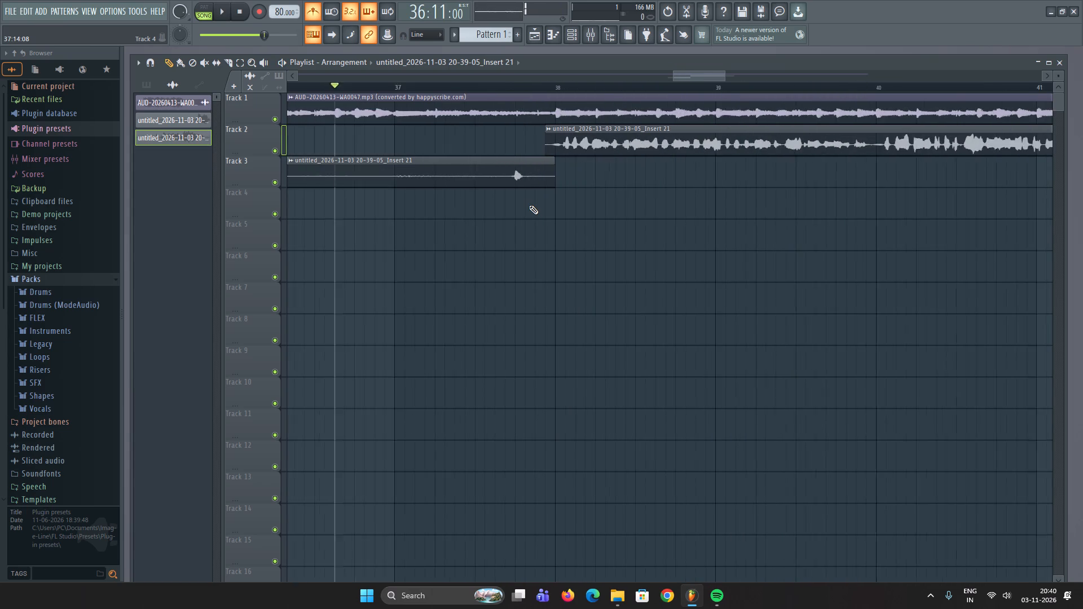
ctrl+scroll(529, 205, down, 6)
ctrl+scroll(790, 217, up, 1)
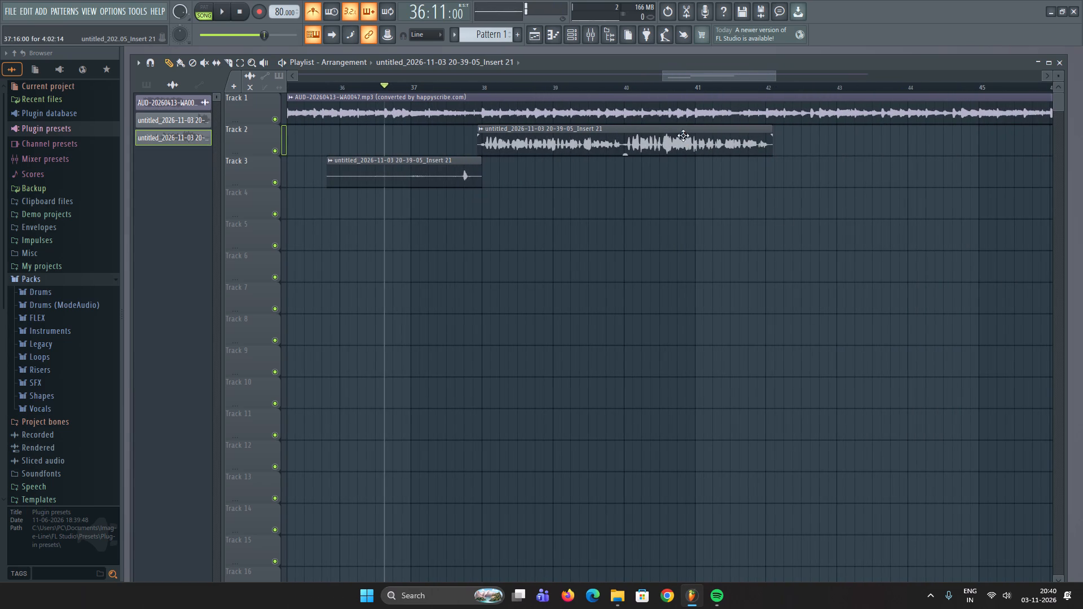
click(623, 88)
key(space)
ctrl+scroll(724, 192, up, 3)
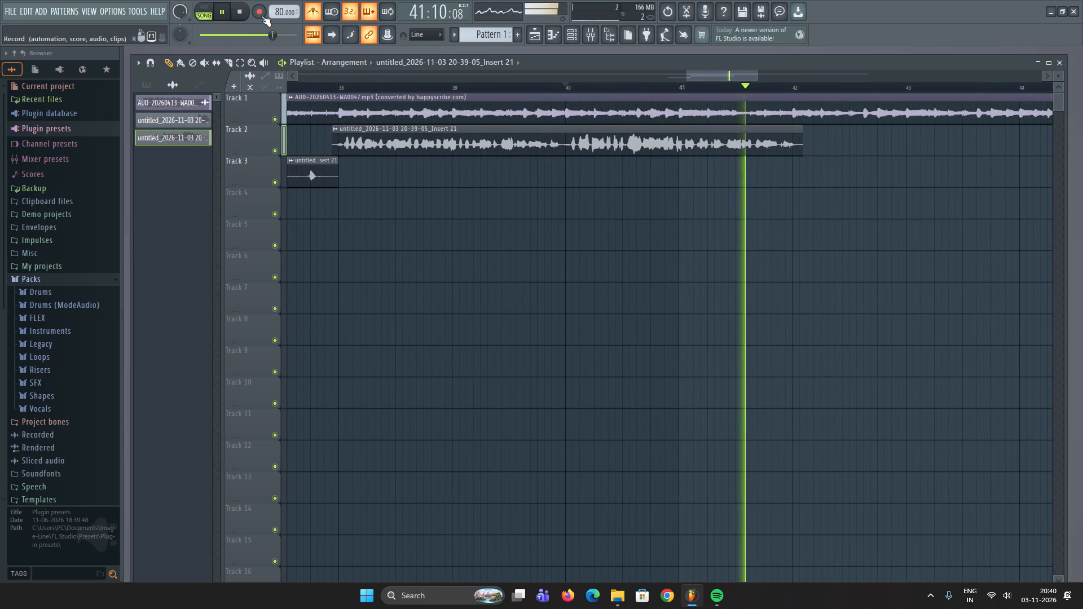
key(space)
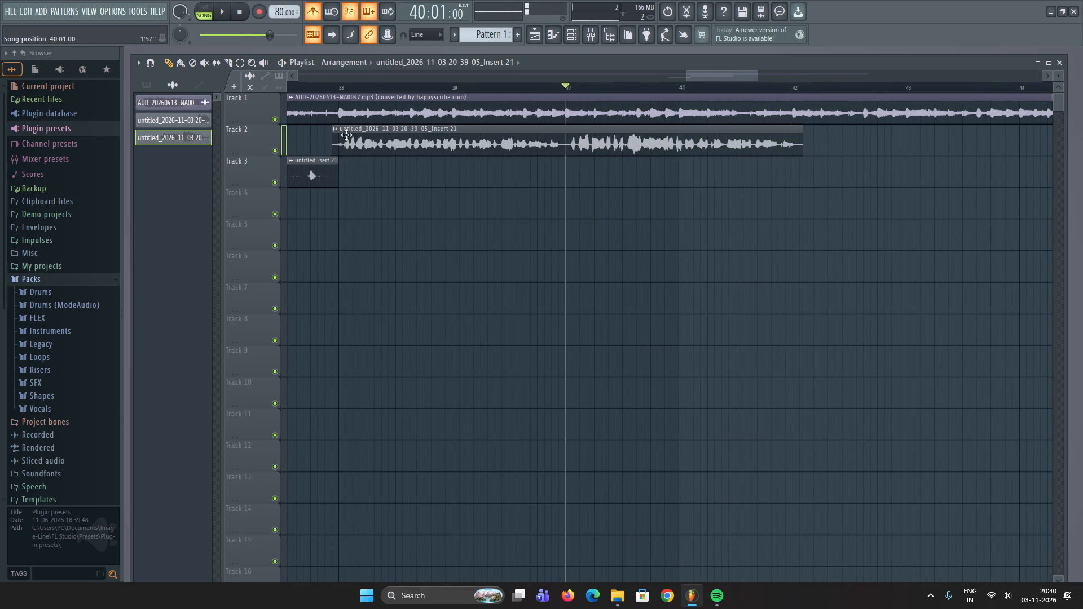
With playback starting at 40:01, record a new take on Track 3 from about 40:07 to 46:10, and disarm recording.
ctrl+scroll(609, 238, down, 14)
ctrl+scroll(637, 225, up, 3)
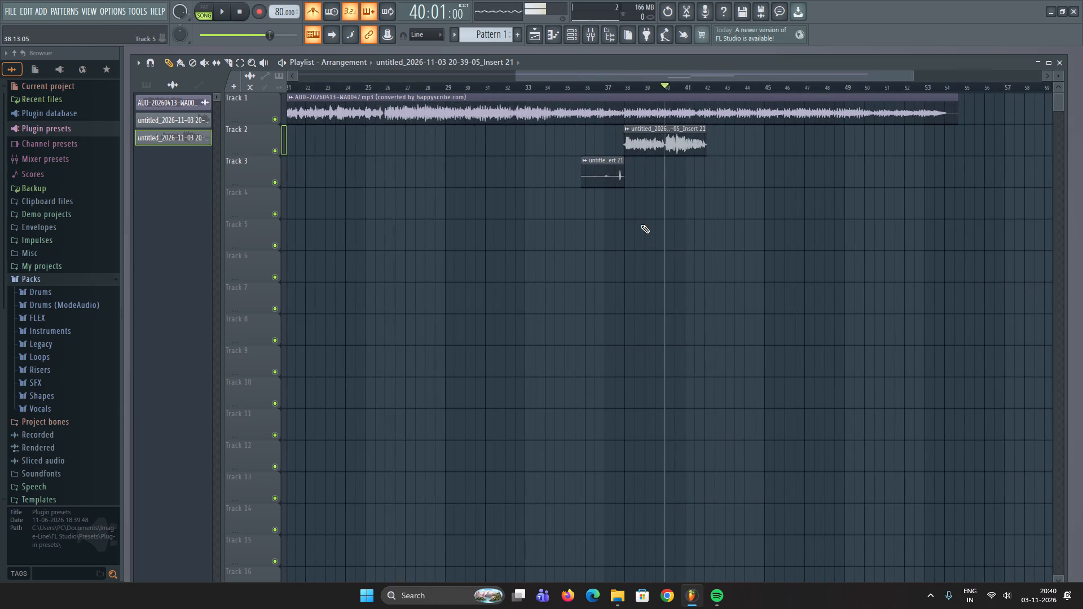
ctrl+scroll(641, 224, up, 2)
ctrl+scroll(729, 209, up, 5)
ctrl+scroll(774, 195, up, 1)
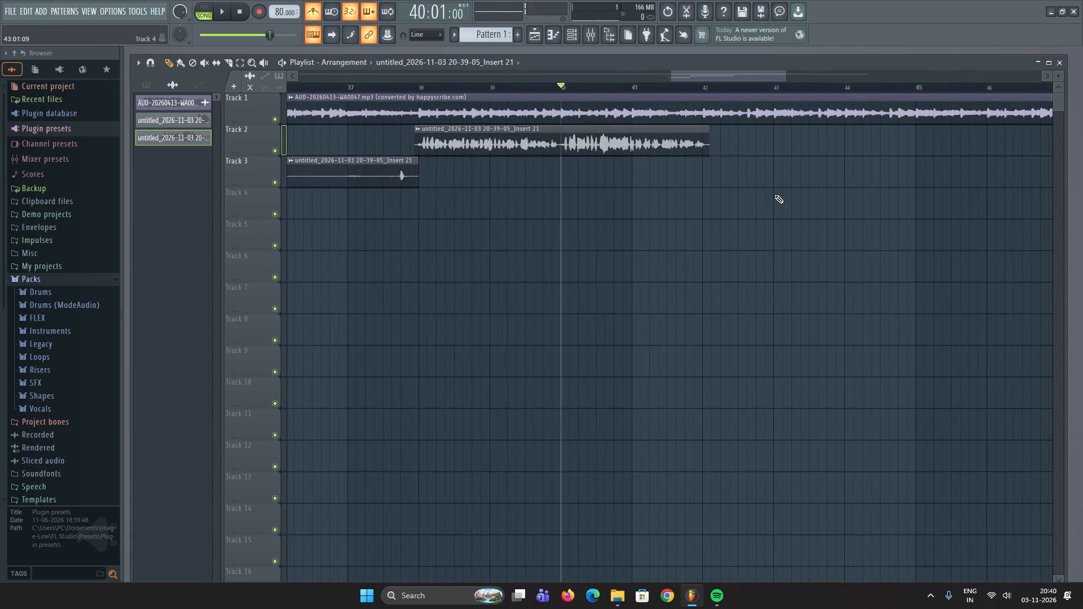
ctrl+scroll(774, 195, up, 3)
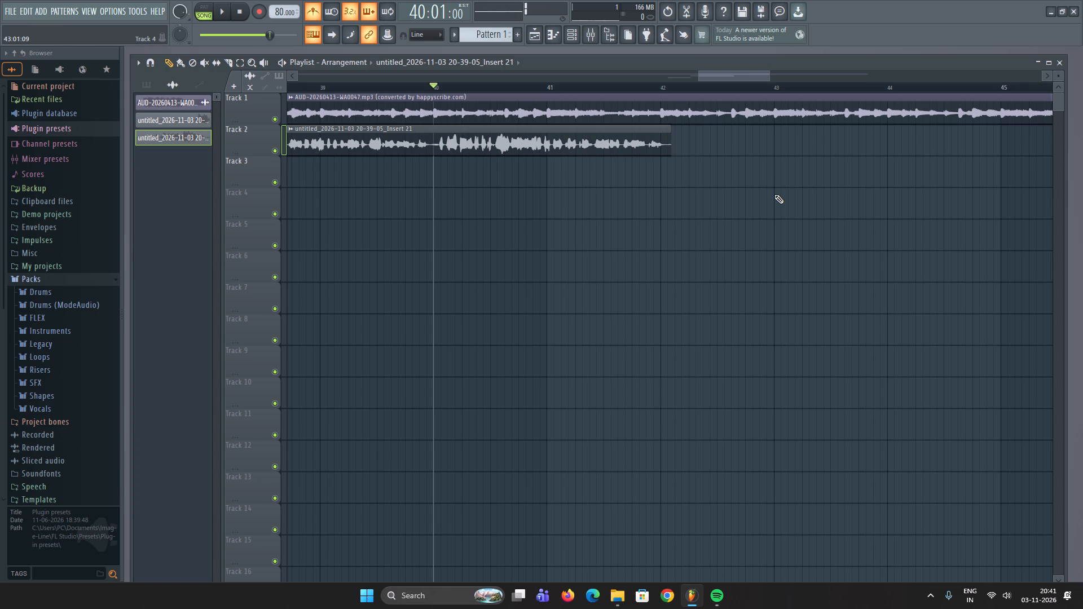
ctrl+scroll(725, 163, down, 4)
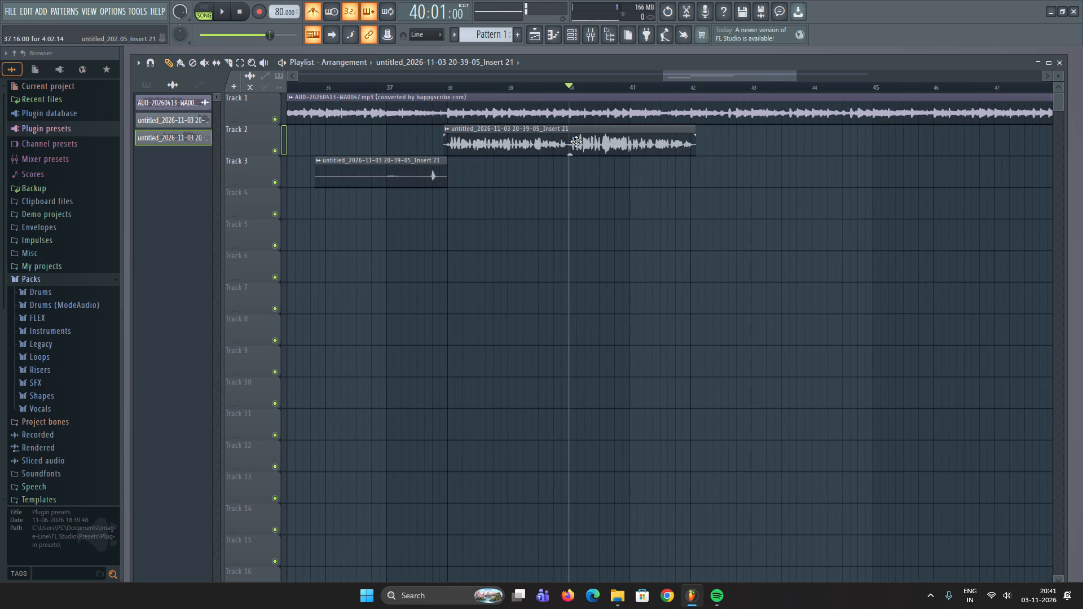
click(510, 86)
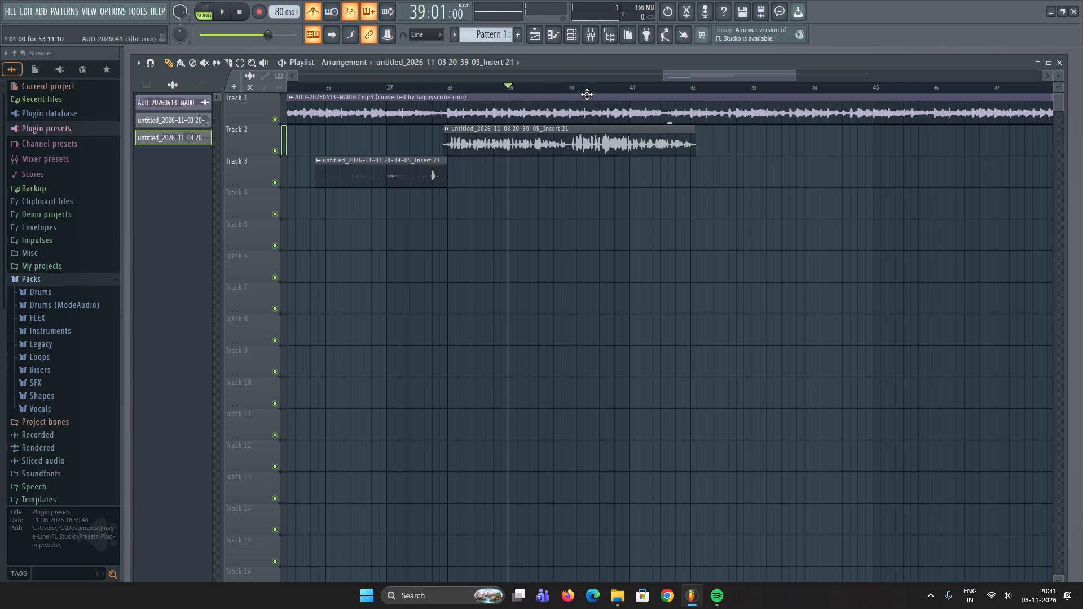
click(571, 89)
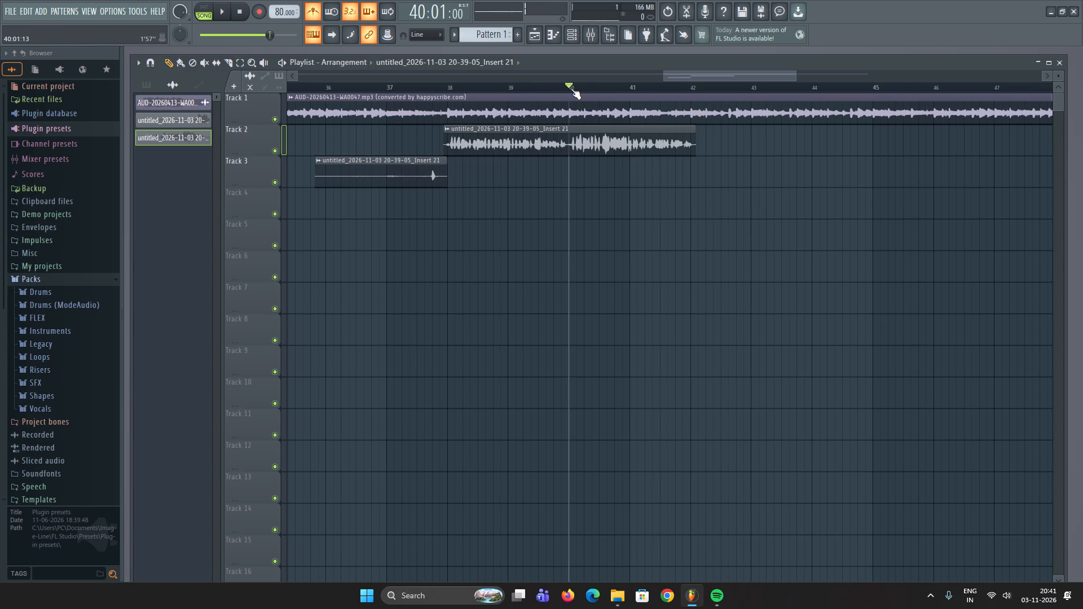
key(space)
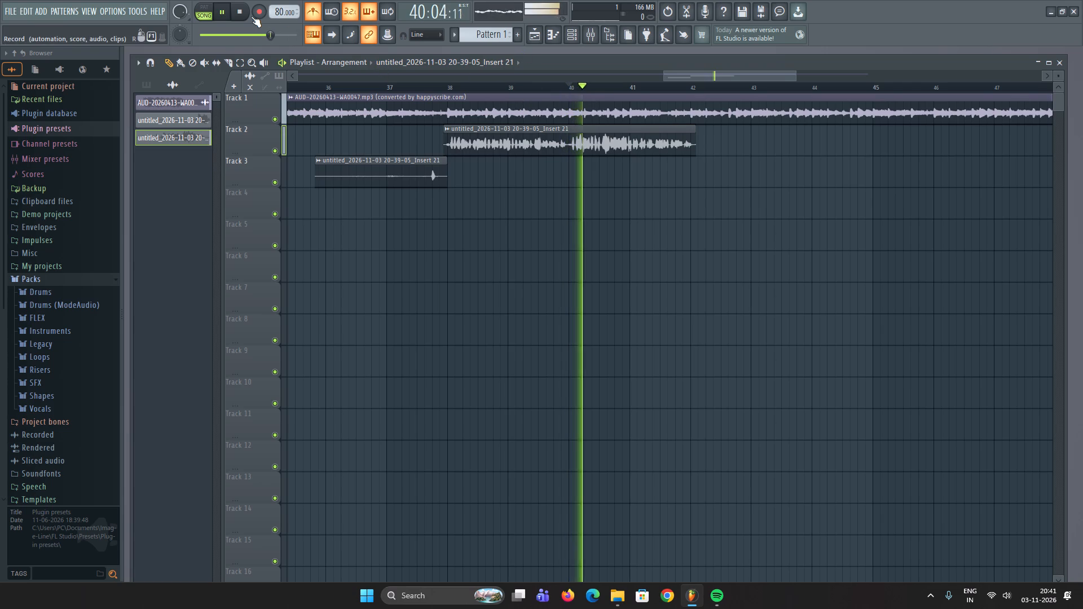
click(256, 15)
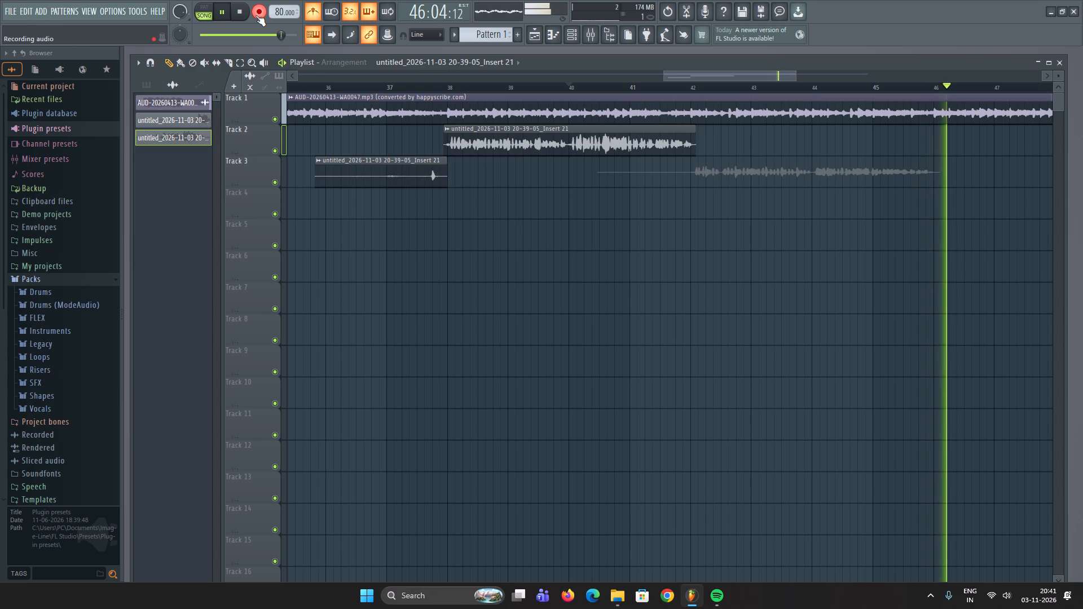
key(space)
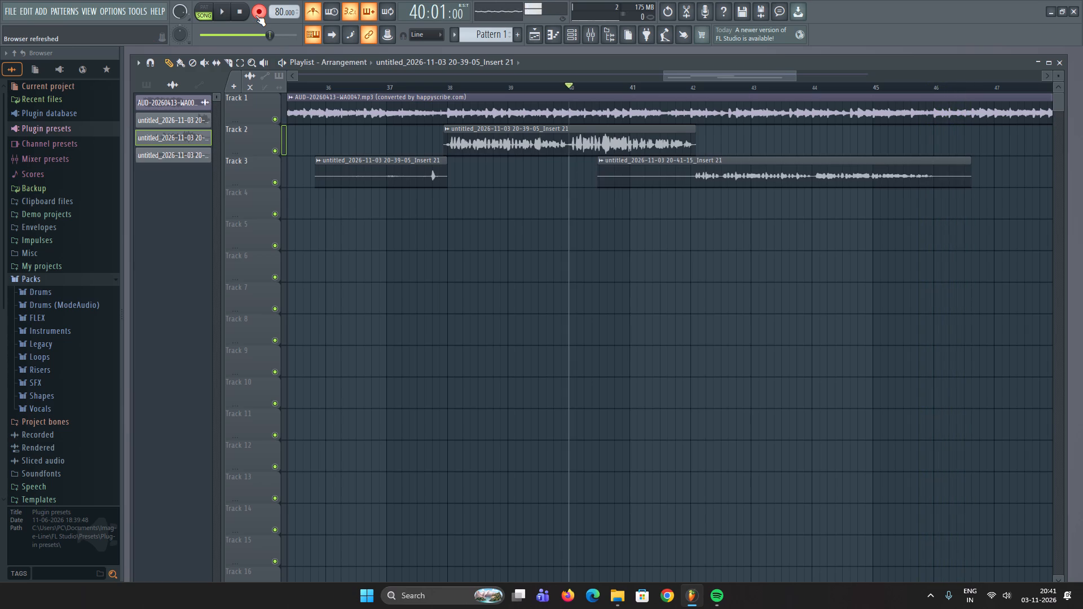
click(256, 15)
Normalize the new Track 3 take in its audio clip properties.
double_click(727, 169)
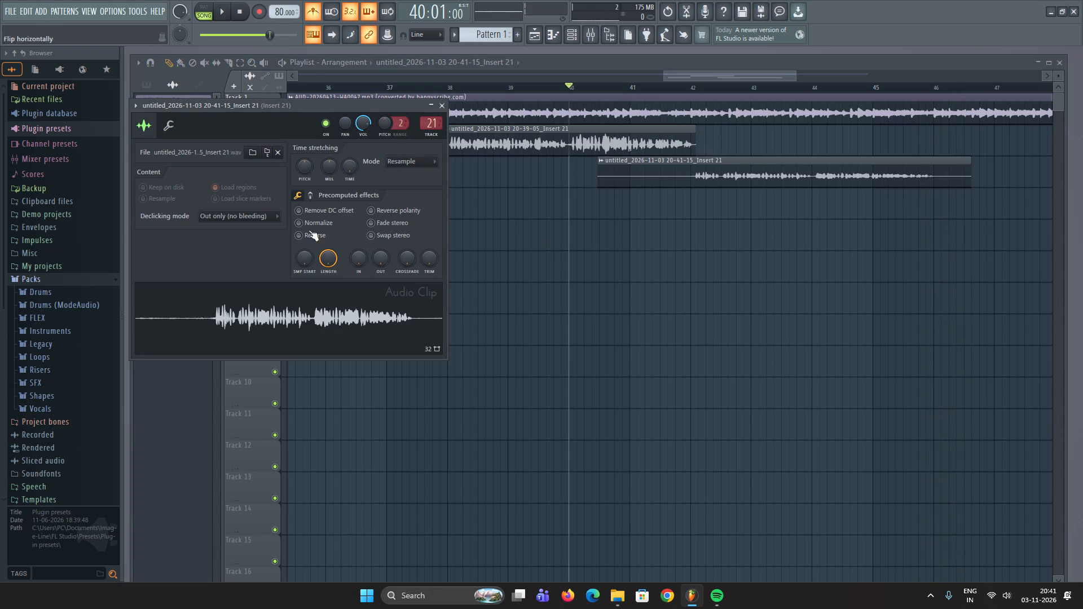
click(293, 225)
While playing from bar 42, nudge the new Track 3 take slightly later so it starts at about 40:08:20.
click(690, 84)
key(space)
ctrl+scroll(729, 134, up, 2)
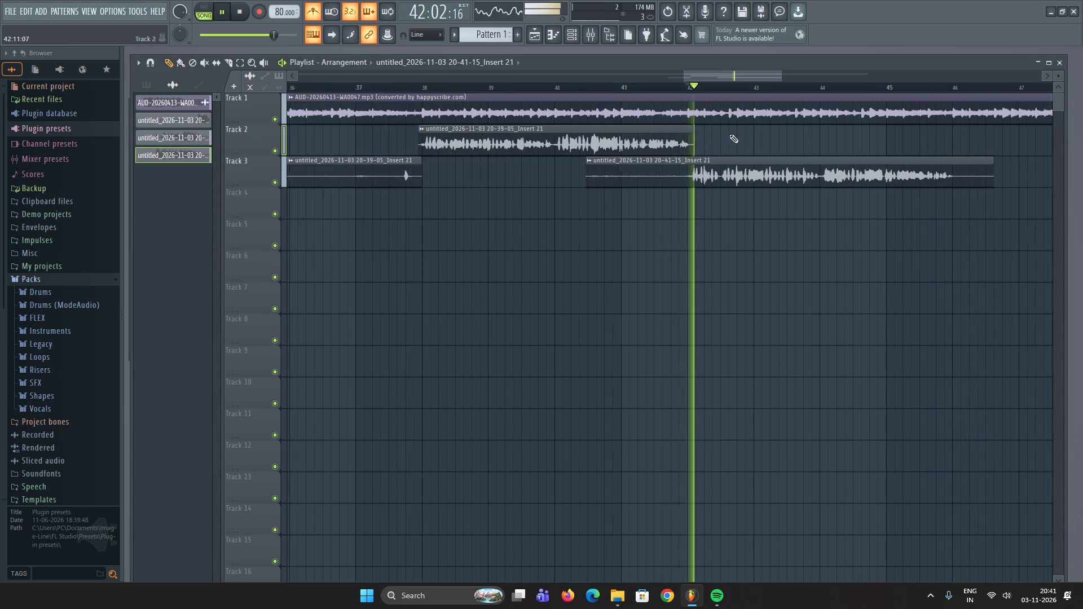
ctrl+scroll(729, 134, up, 18)
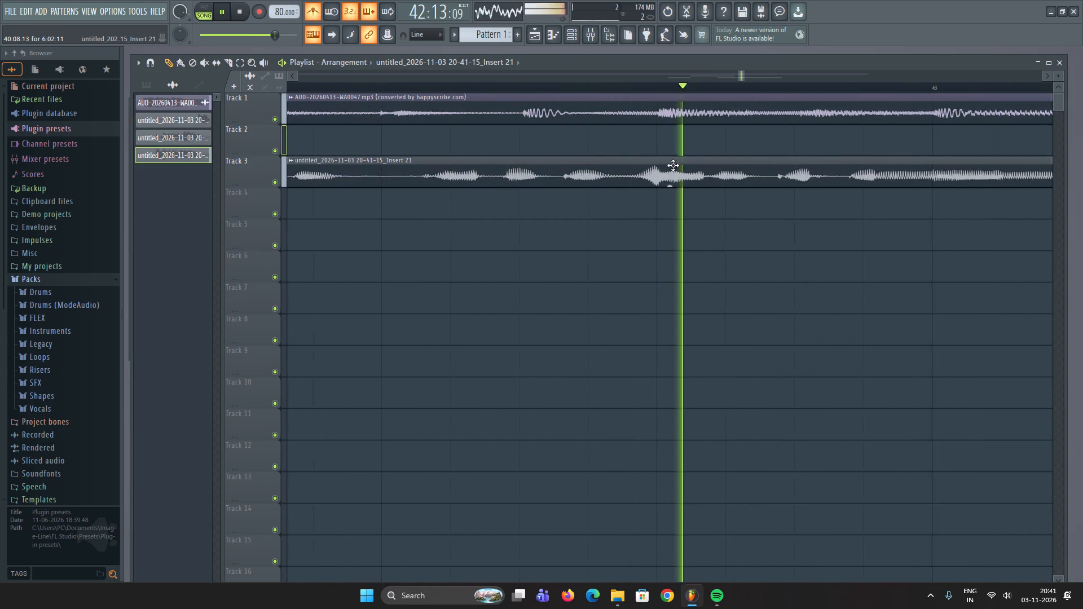
ctrl+scroll(673, 165, up, 8)
drag(664, 170, 694, 167)
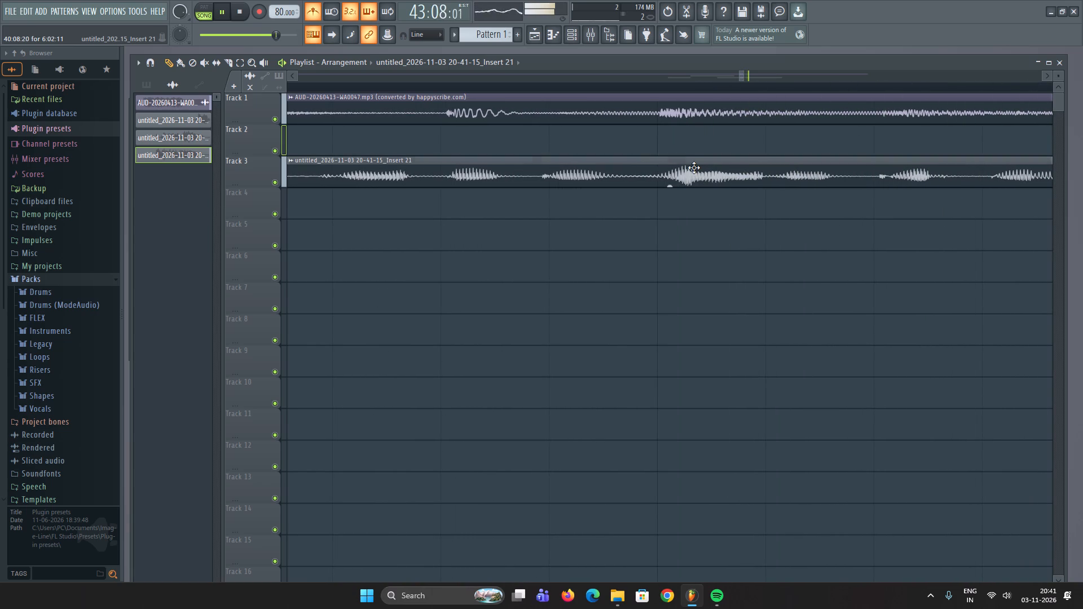
drag(694, 167, 694, 167)
Play back the arrangement from 41:13 to review the nudged Track 3 take against the Track 1 audio.
ctrl+scroll(694, 167, down, 7)
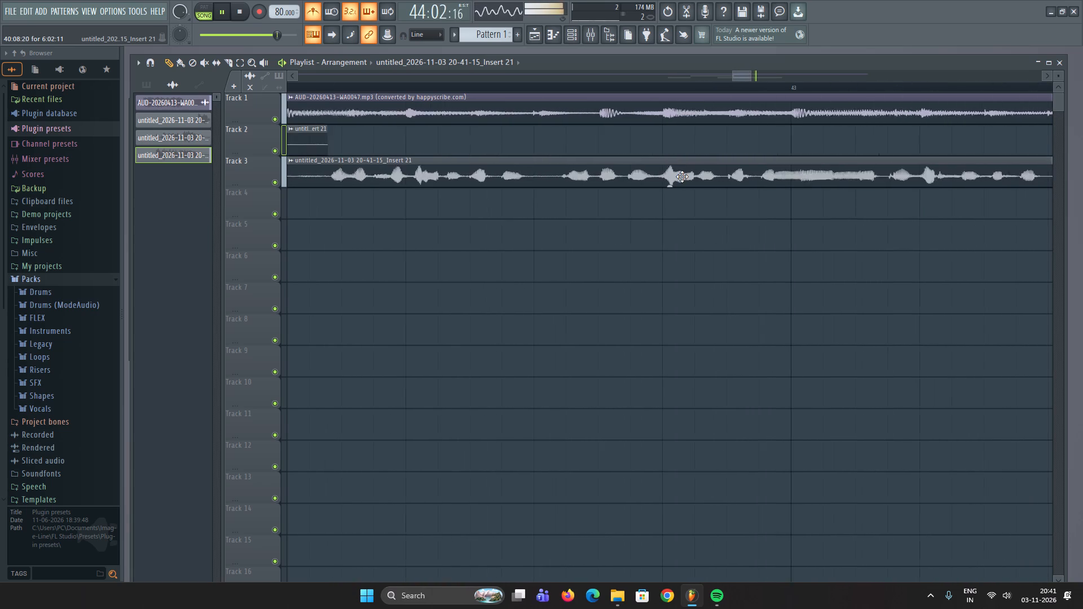
ctrl+scroll(682, 176, down, 13)
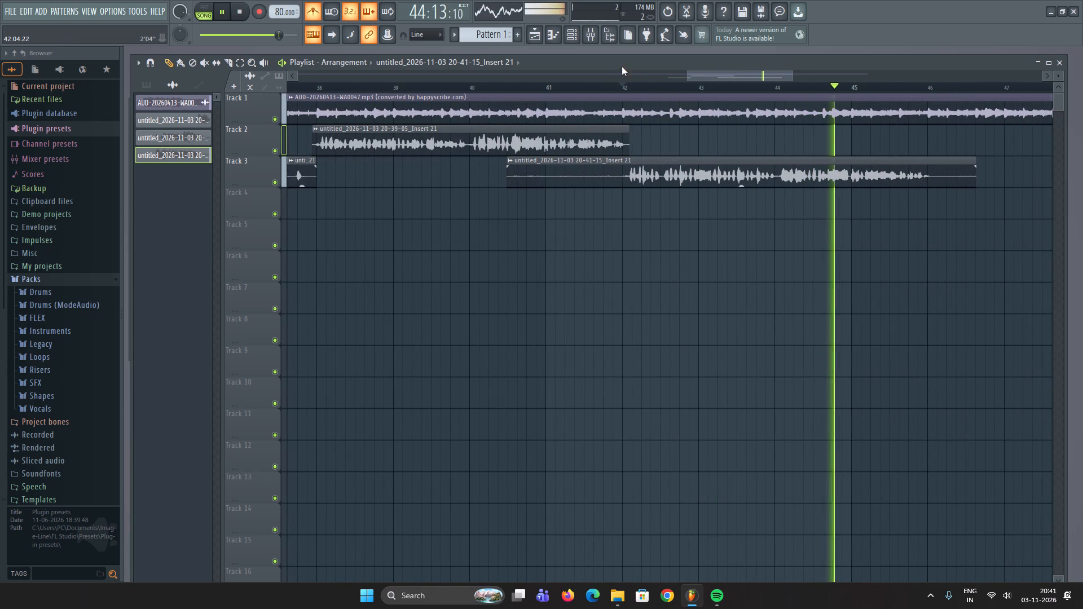
click(607, 86)
ctrl+scroll(637, 114, up, 9)
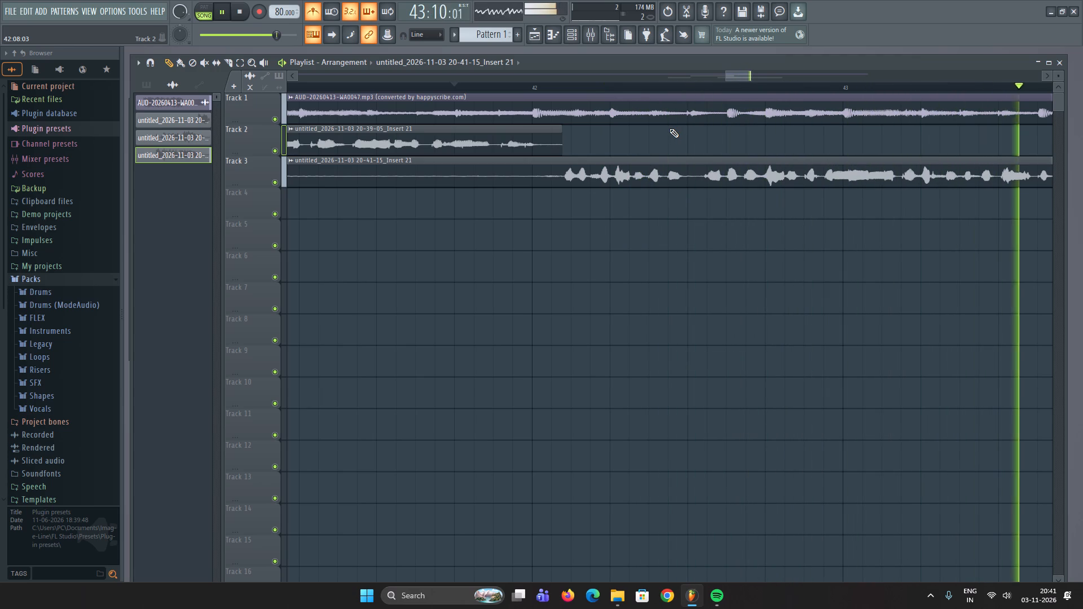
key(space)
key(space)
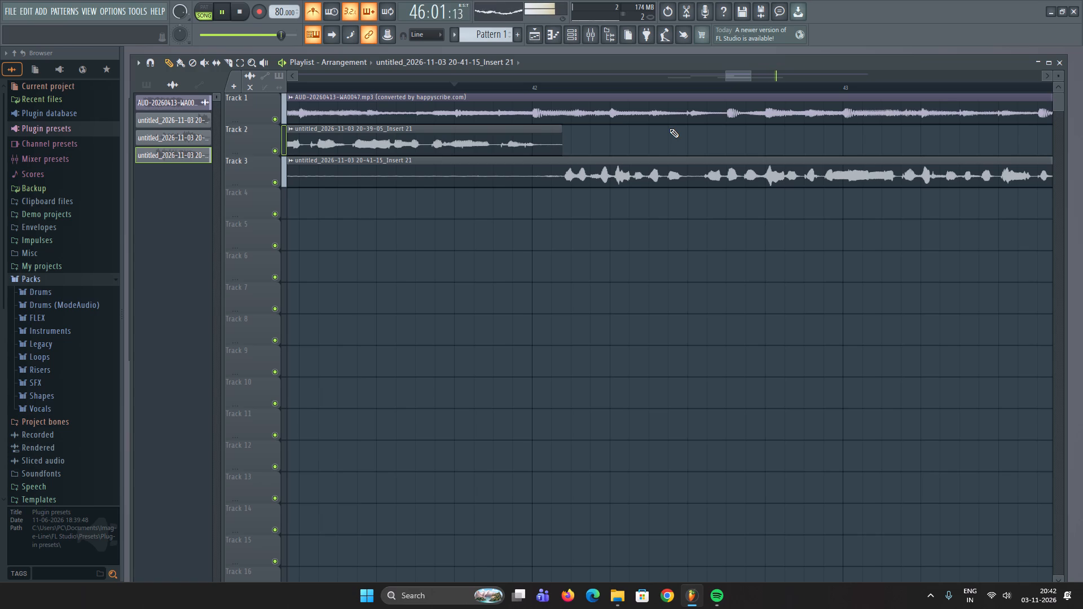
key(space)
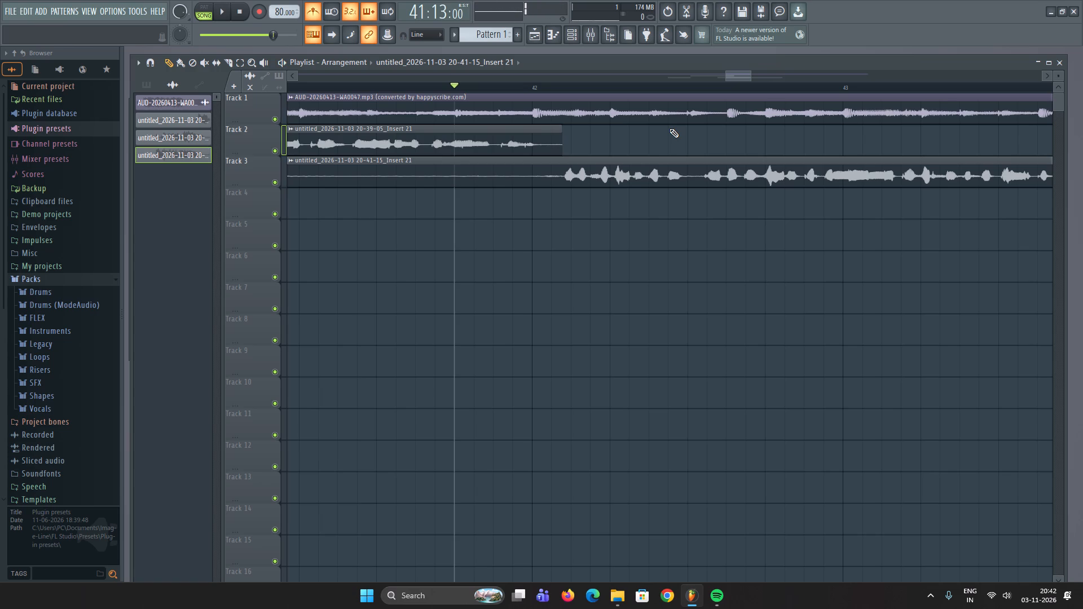
Trim the silent beginning and end of the new Track 3 take so it spans from about 41:16 to bar 46.
ctrl+scroll(670, 129, down, 9)
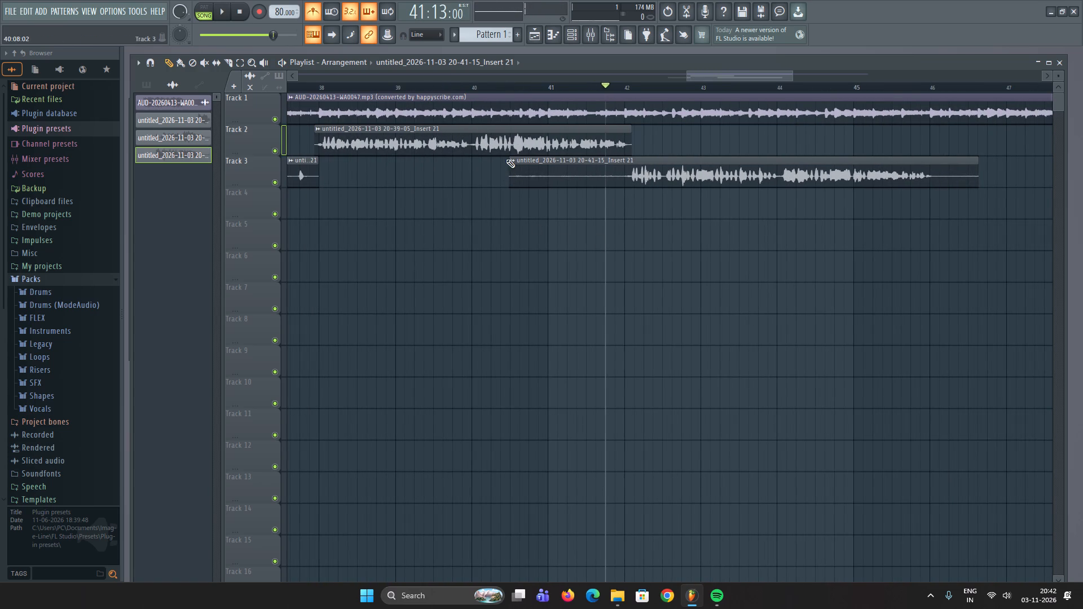
drag(509, 162, 626, 191)
ctrl+scroll(626, 191, down, 4)
ctrl+scroll(822, 176, up, 3)
drag(811, 158, 790, 182)
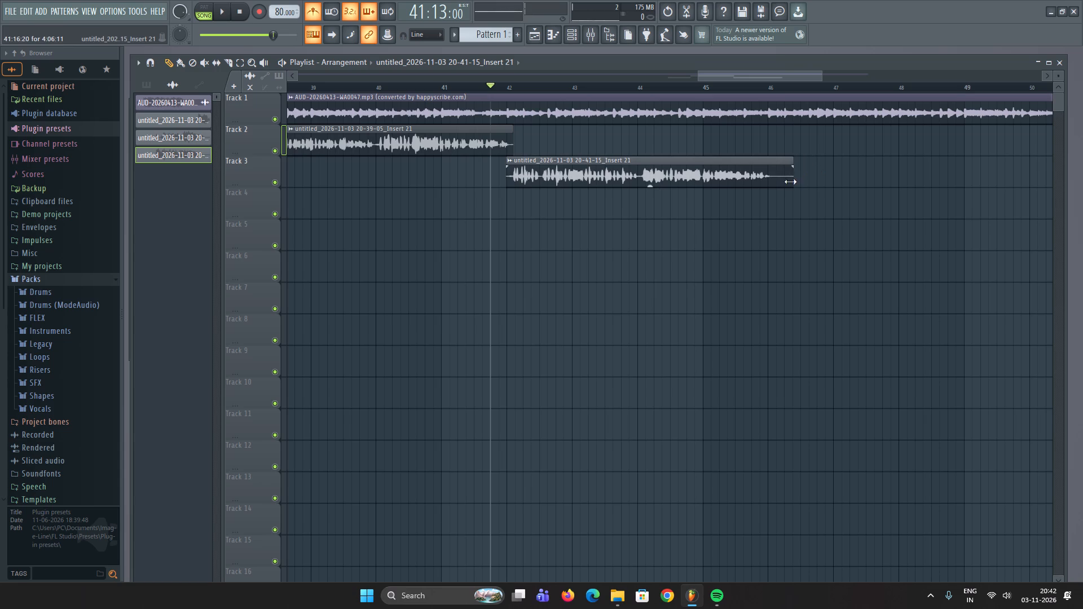
drag(790, 182, 772, 221)
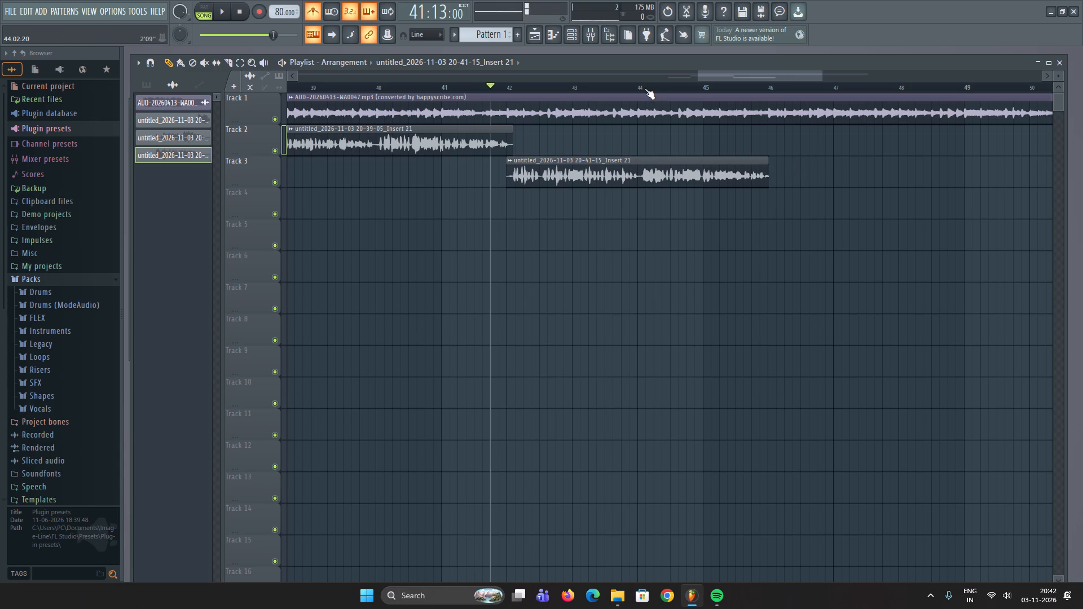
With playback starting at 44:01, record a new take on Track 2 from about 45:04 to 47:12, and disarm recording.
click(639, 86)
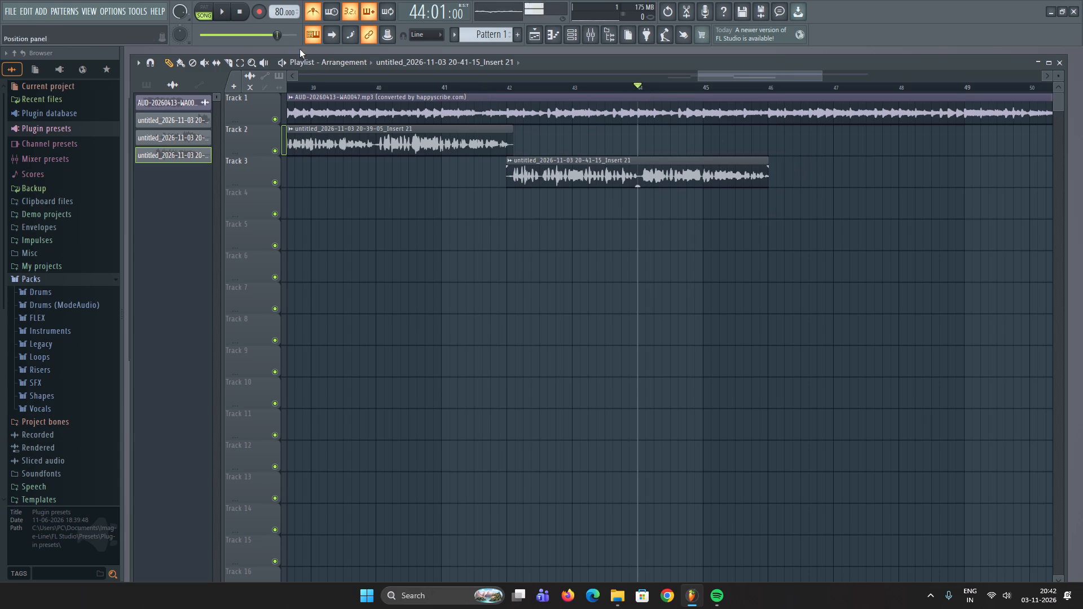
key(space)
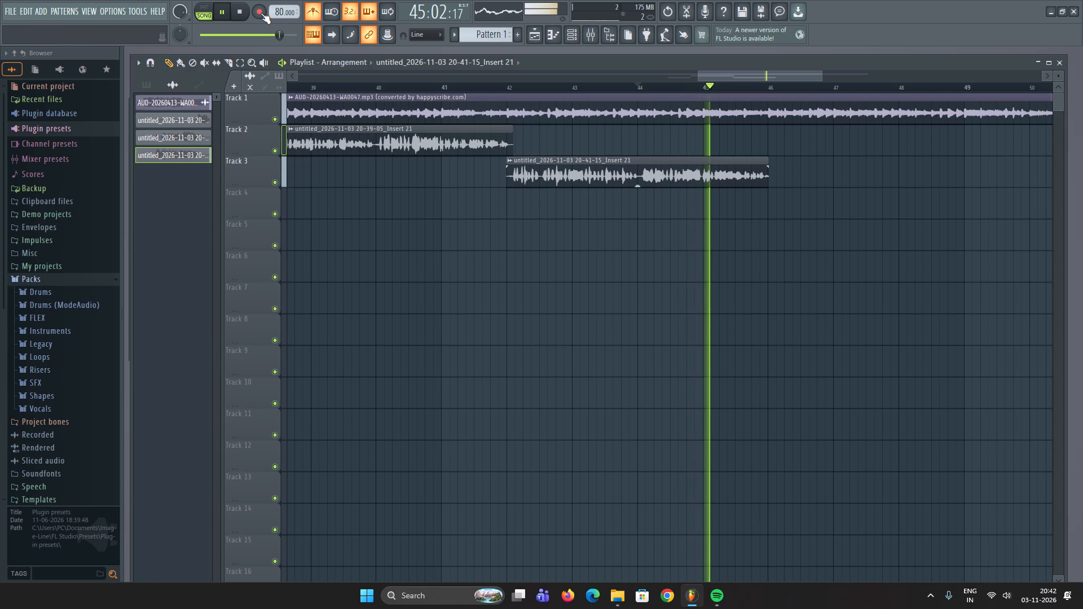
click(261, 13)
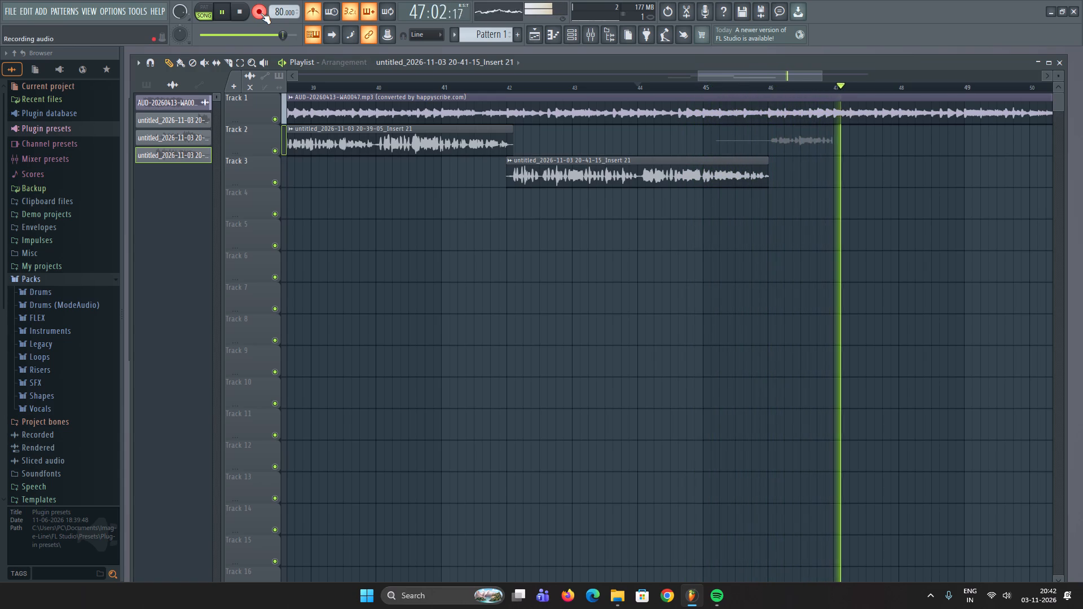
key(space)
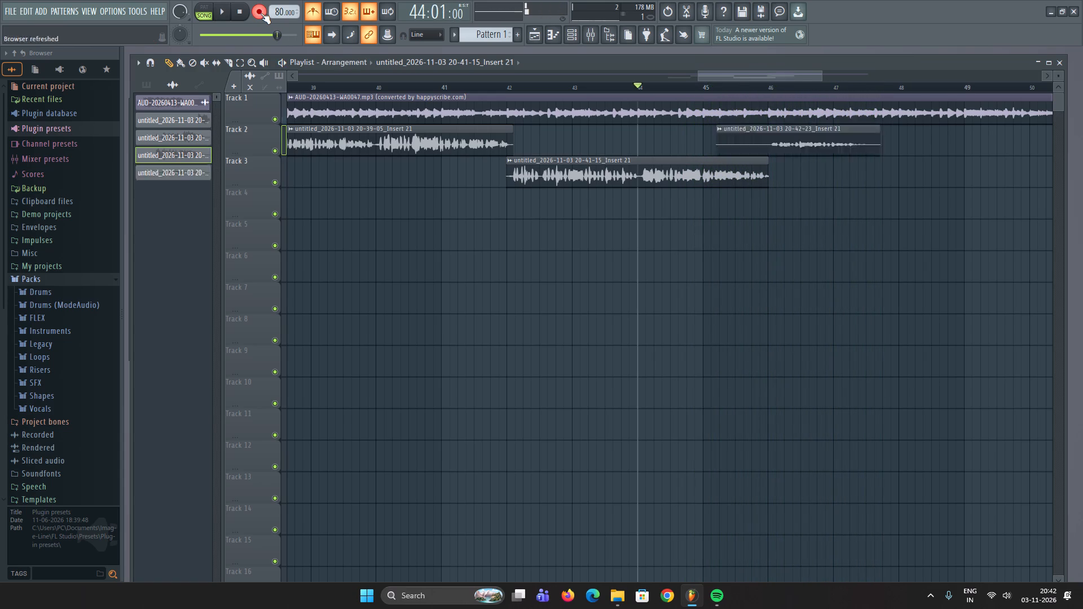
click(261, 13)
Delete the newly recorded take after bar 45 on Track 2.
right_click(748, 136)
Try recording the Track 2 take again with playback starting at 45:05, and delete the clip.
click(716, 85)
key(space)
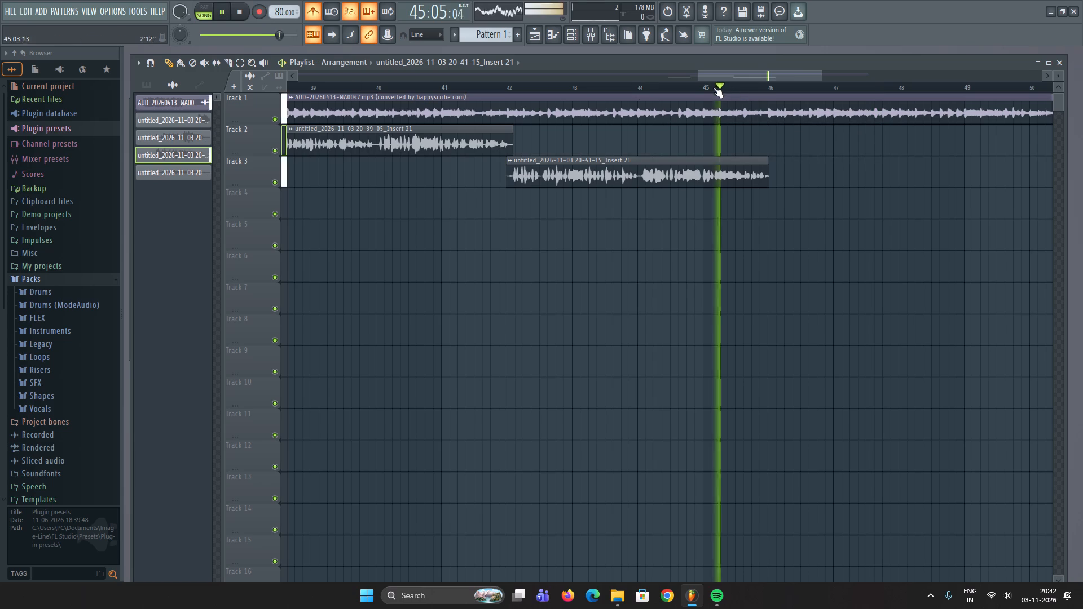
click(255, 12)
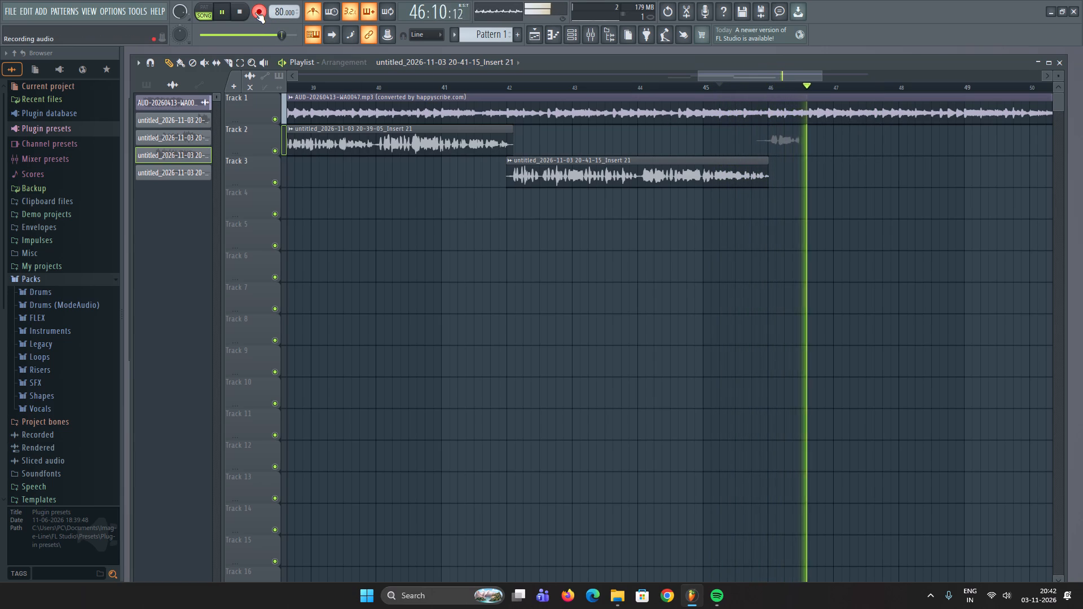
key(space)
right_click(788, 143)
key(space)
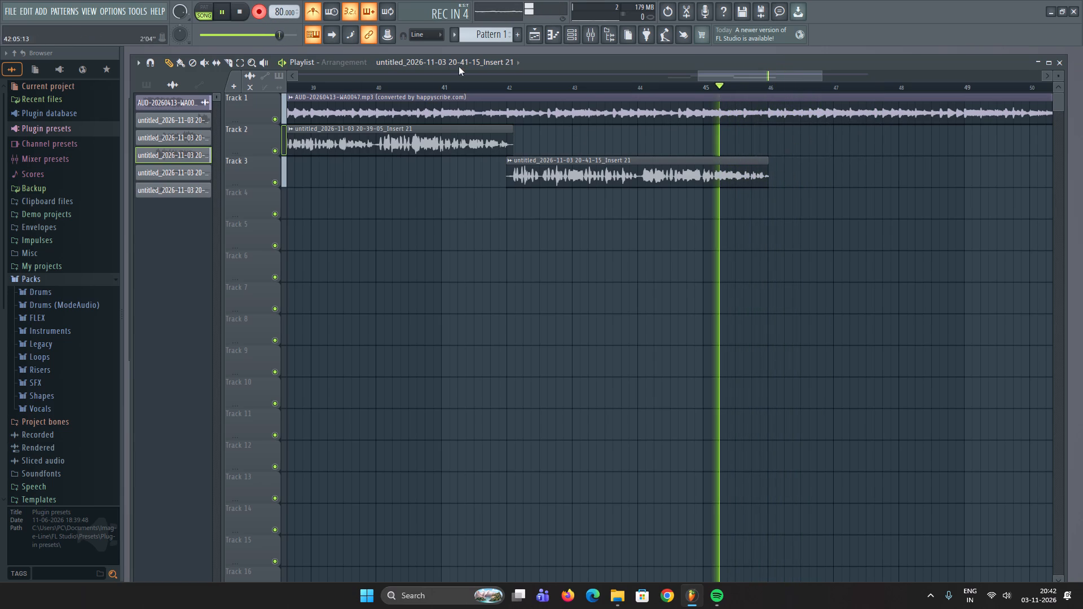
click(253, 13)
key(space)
With playback from 45:05, record a take on Track 2 from about 45:07 to 48:08, and disarm recording.
key(space)
click(258, 13)
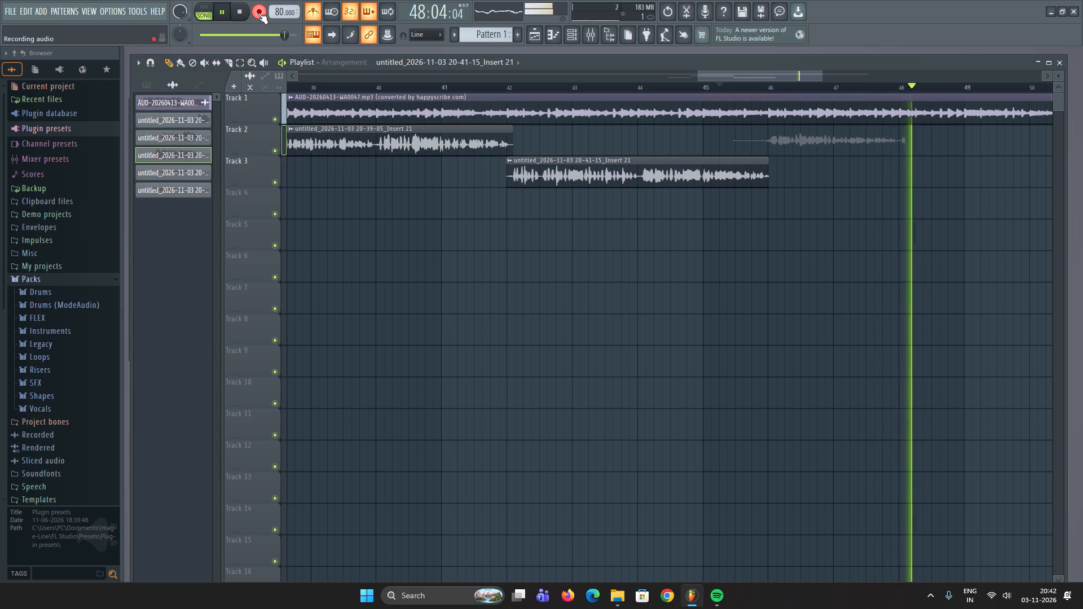
click(258, 13)
key(space)
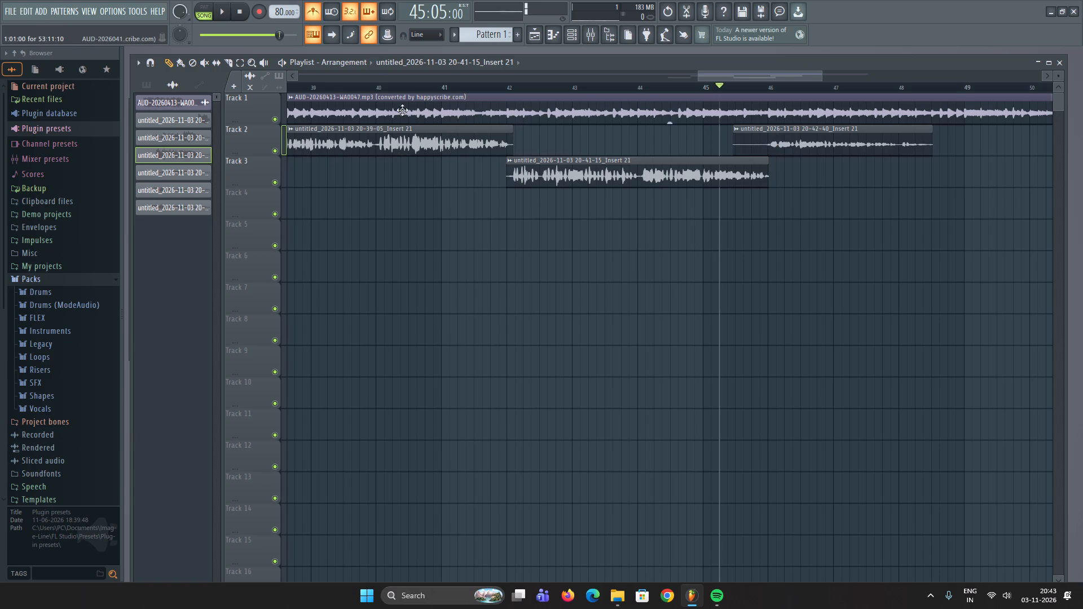
Play from 45:05 and delete the latest take starting at about 45:07 on Track 2.
key(space)
right_click(745, 142)
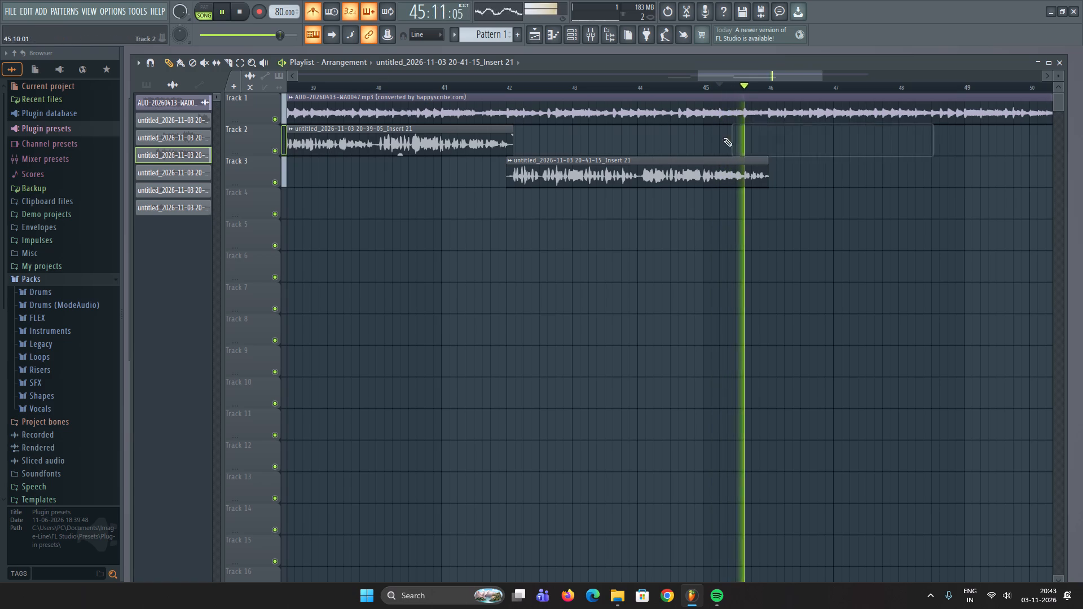
With playback from 45:01, record a take on Track 2 from about 45:06 to just past bar 50, and disarm recording.
key(space)
key(space)
key(space)
click(706, 85)
key(space)
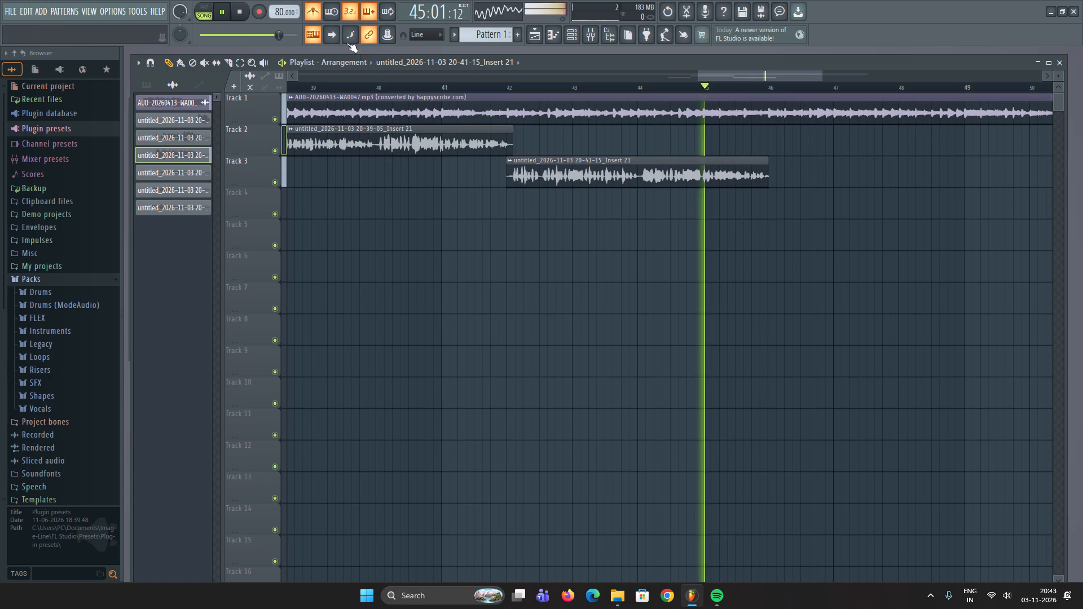
click(262, 15)
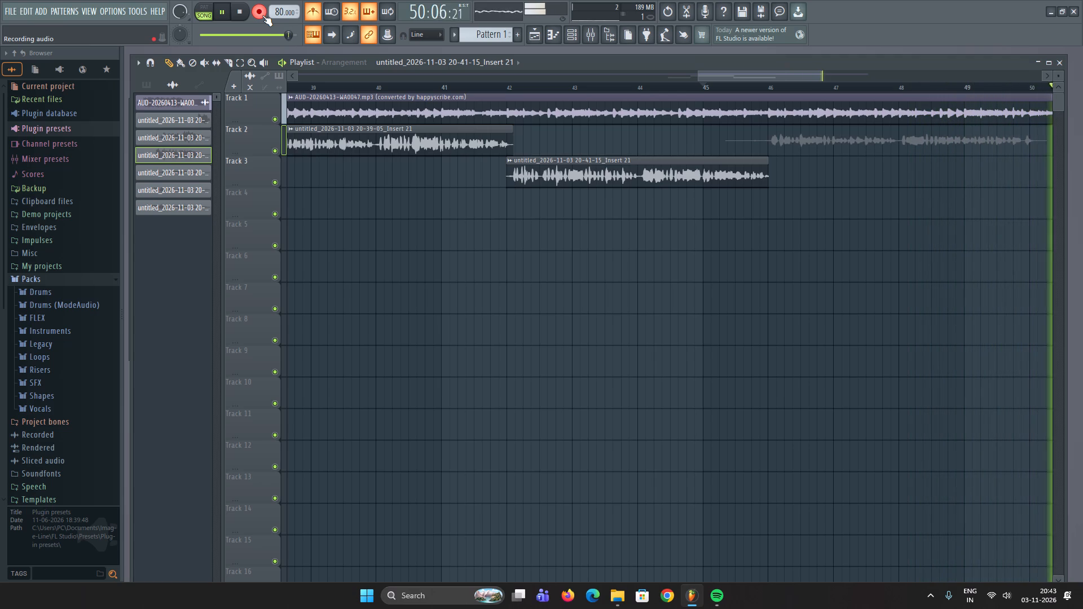
key(space)
click(262, 15)
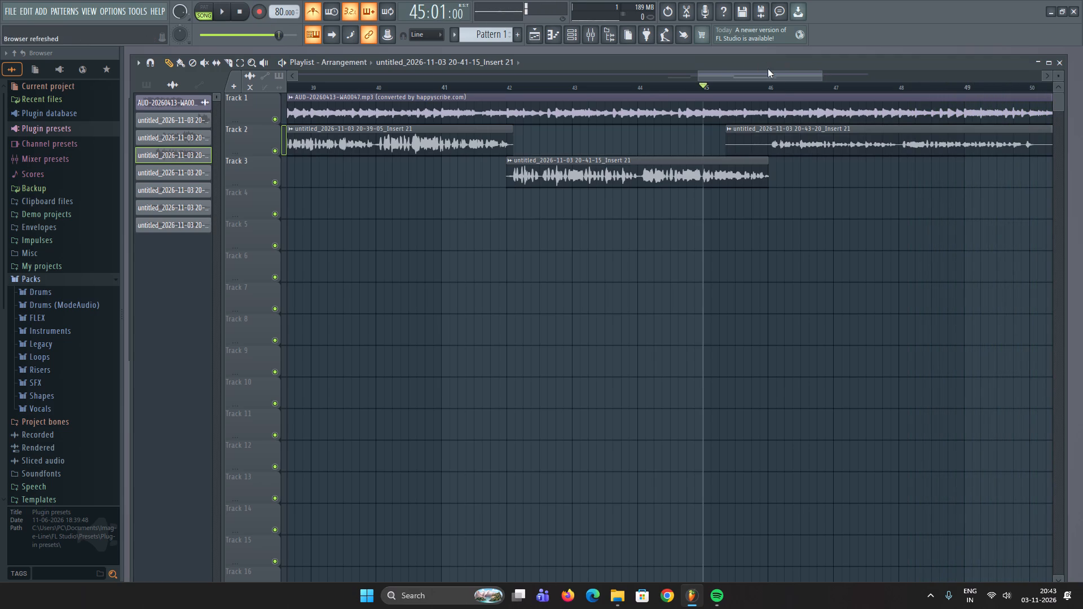
Normalize the new Track 2 take that starts at about 45:06 and close its clip settings.
click(774, 85)
ctrl+scroll(763, 118, down, 5)
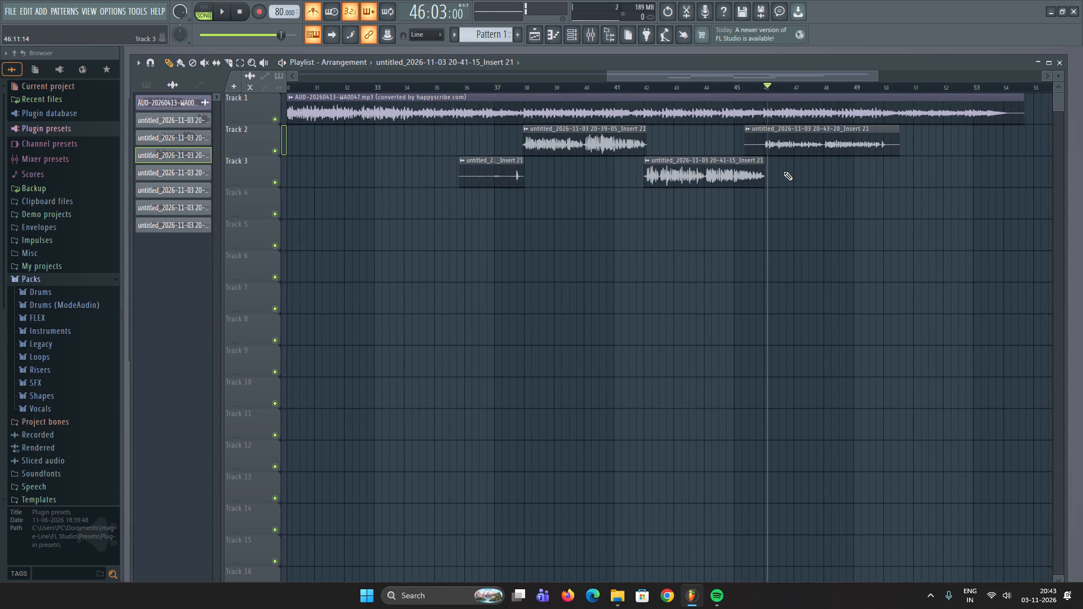
double_click(790, 146)
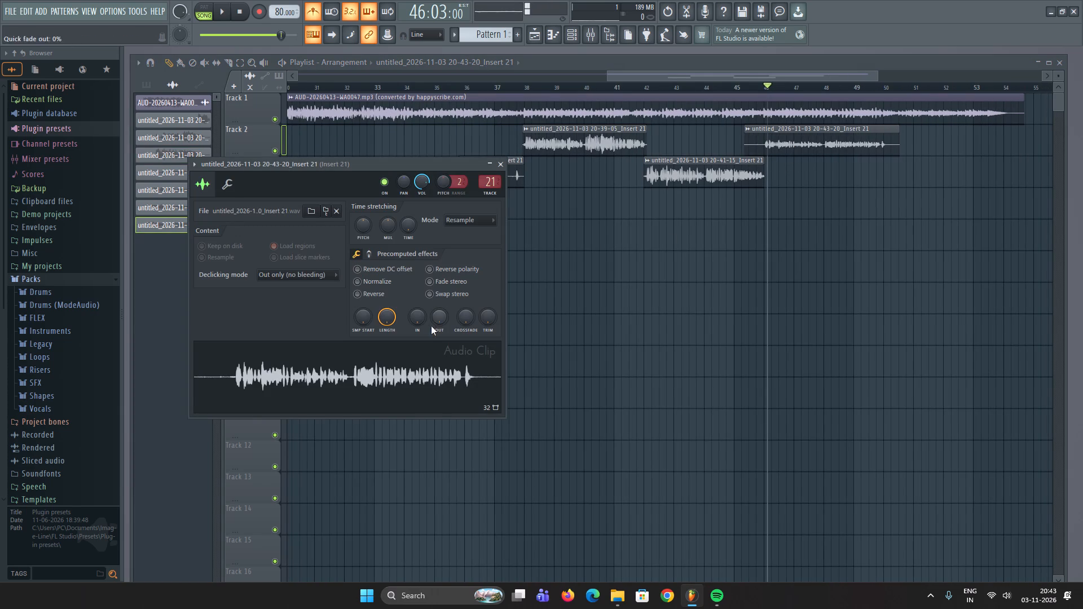
click(359, 283)
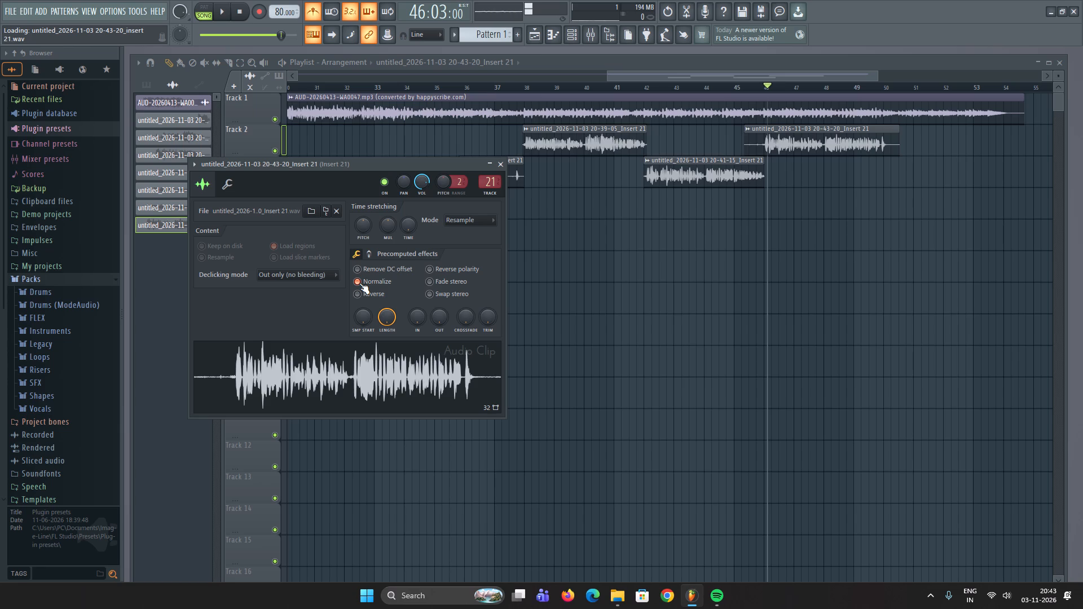
click(499, 167)
Trim the start of the short Track 3 clip before bar 38 so it begins at about 37:08.
ctrl+scroll(486, 164, up, 3)
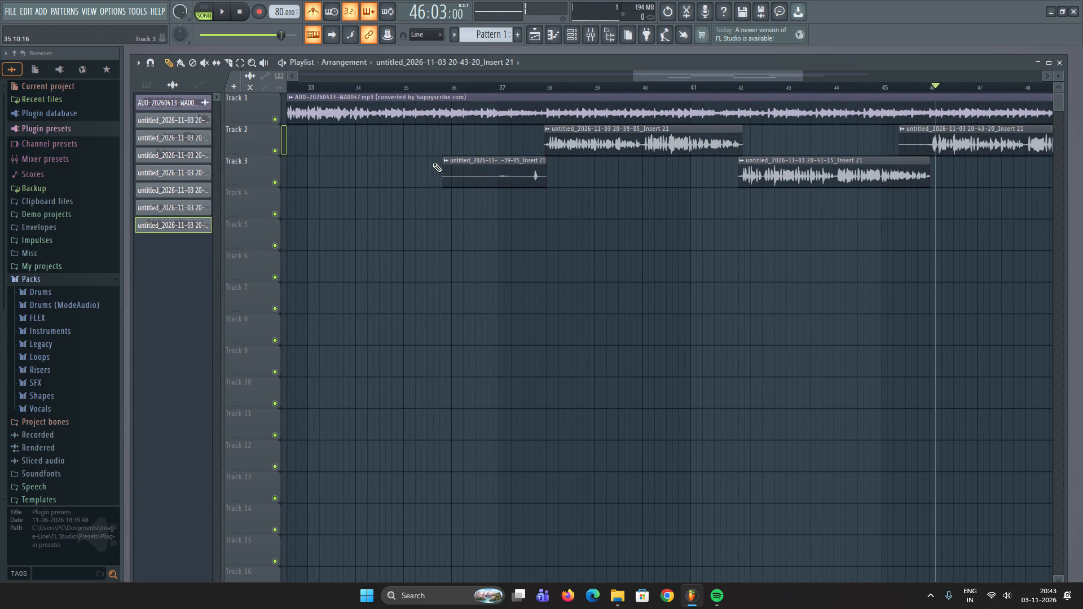
drag(443, 160, 505, 179)
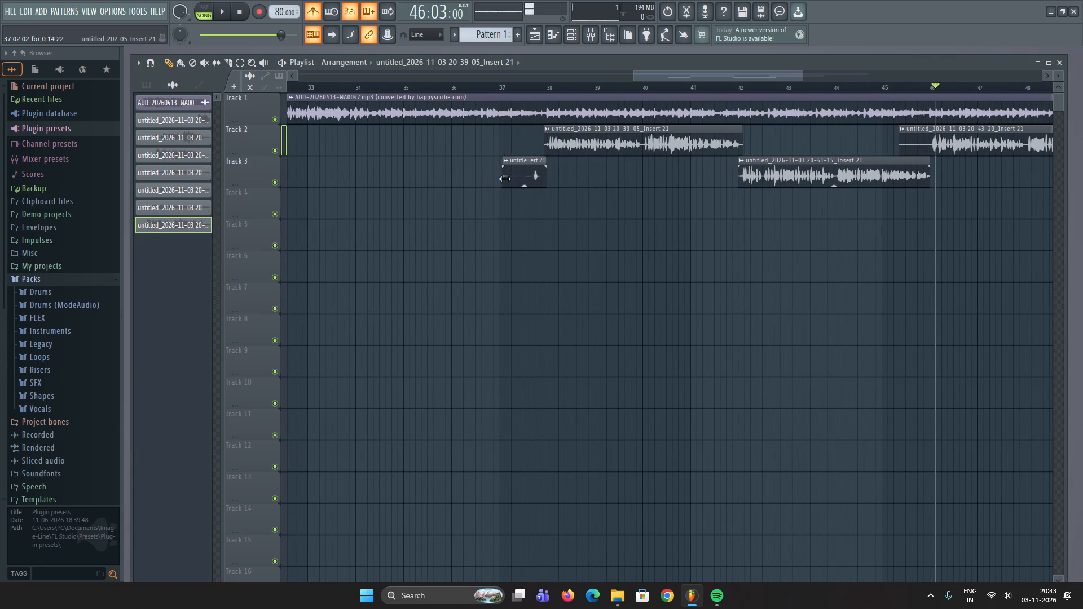
drag(505, 179, 519, 196)
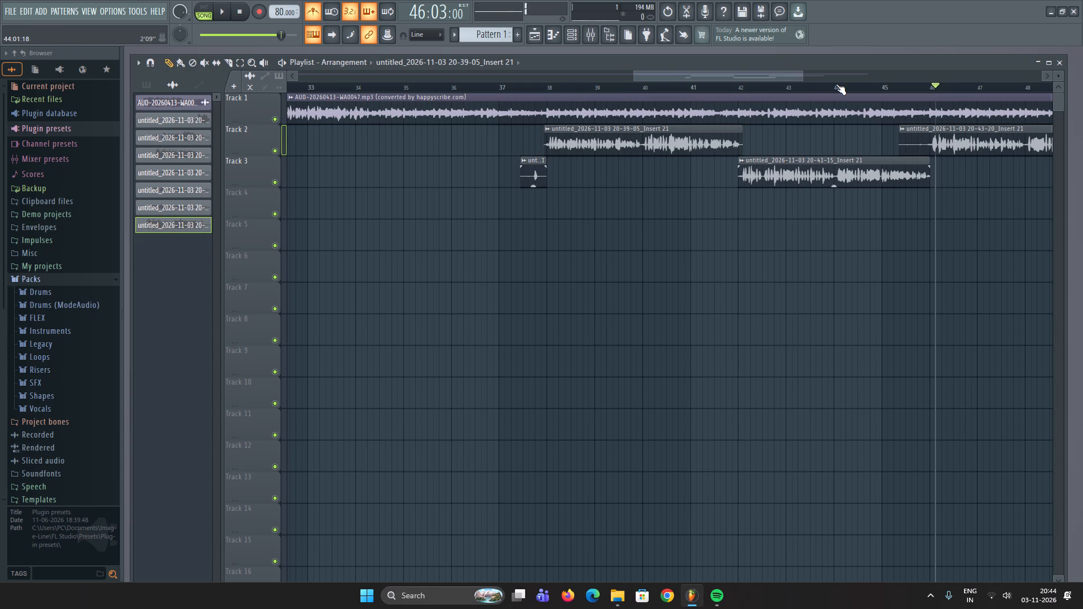
Play the arrangement from 38:01 and listen to the Track 2 take against the backing audio.
ctrl+scroll(932, 91, down, 3)
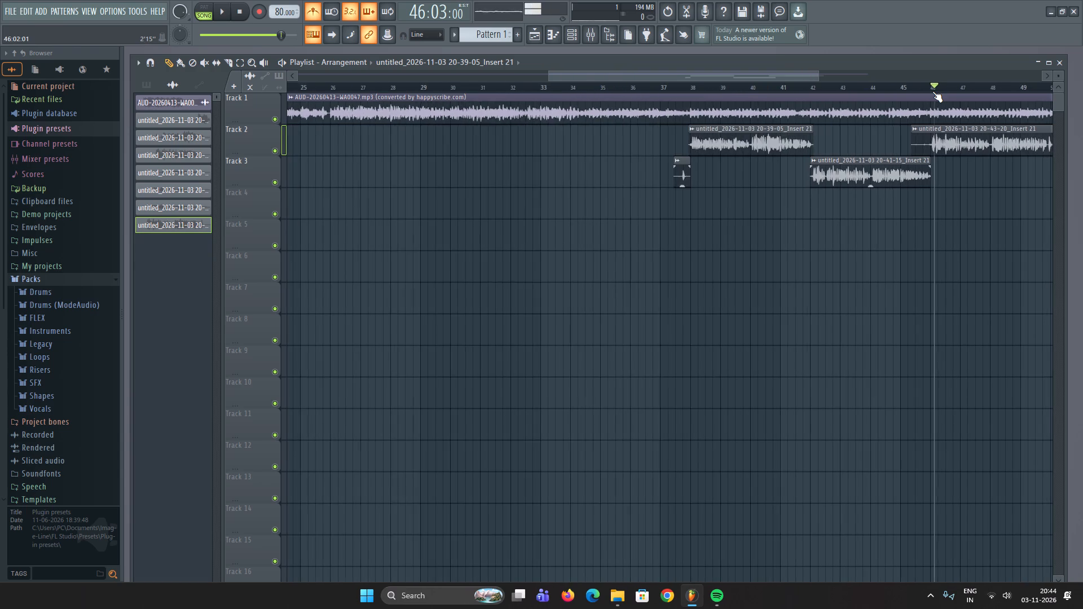
ctrl+scroll(932, 91, down, 2)
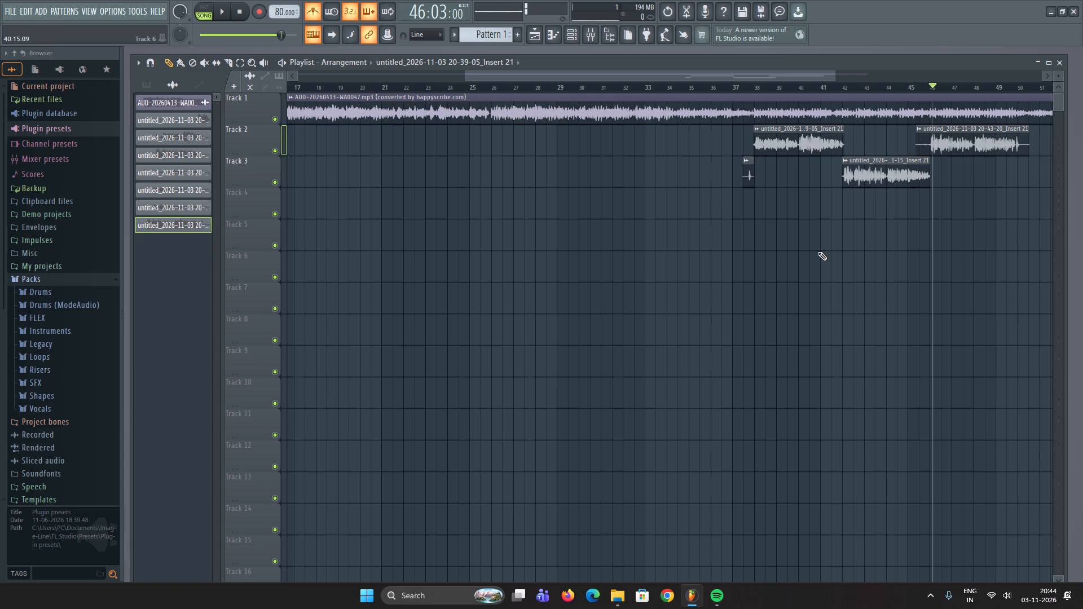
click(753, 90)
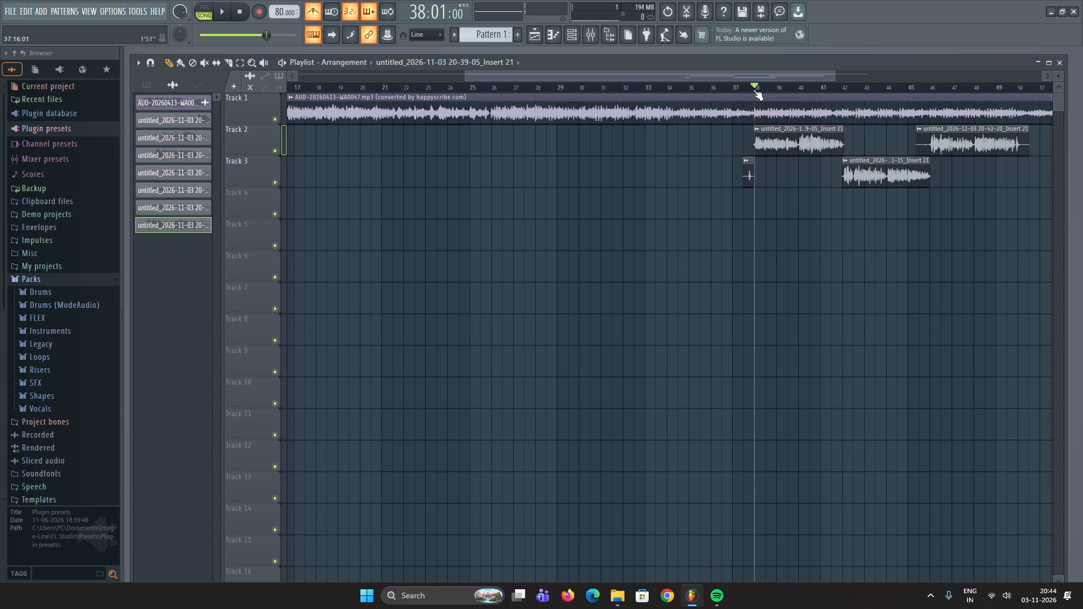
key(space)
ctrl+scroll(733, 187, down, 1)
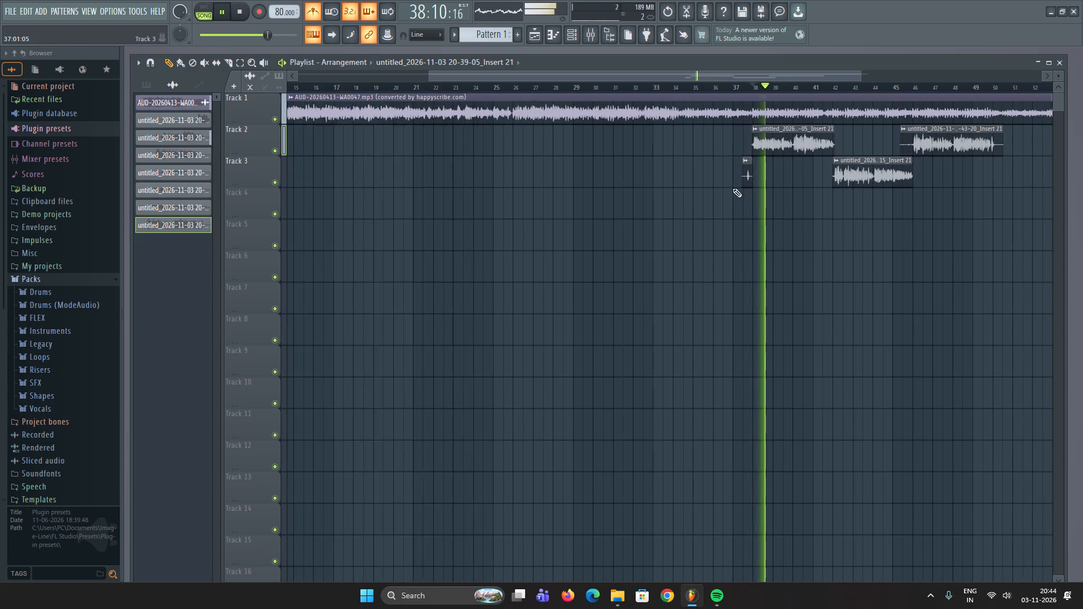
ctrl+scroll(733, 188, down, 2)
ctrl+scroll(777, 203, up, 7)
ctrl+scroll(791, 204, down, 2)
ctrl+scroll(771, 217, up, 9)
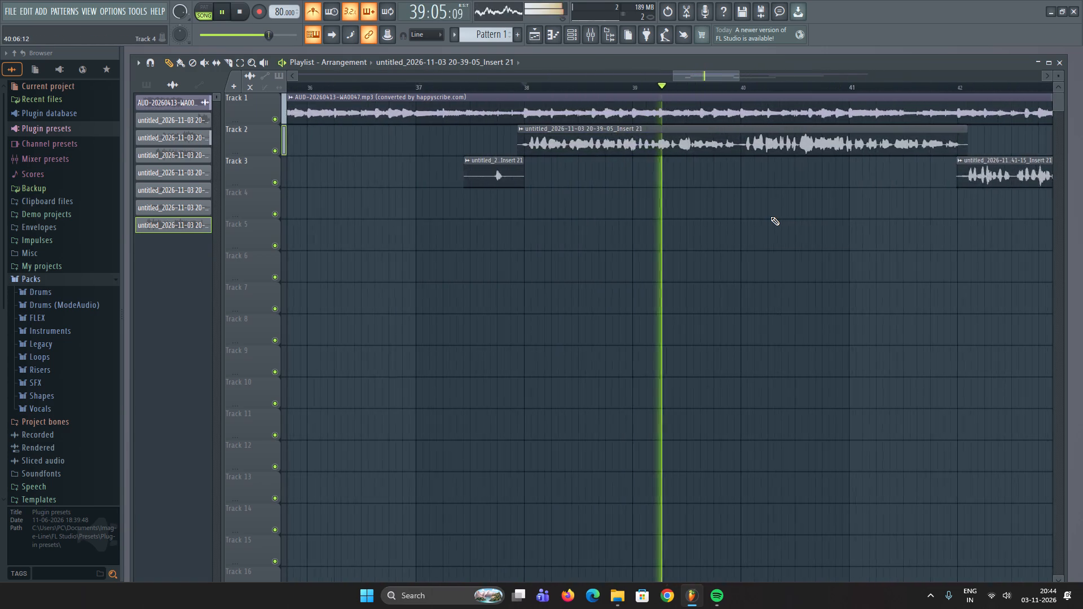
ctrl+scroll(771, 217, up, 3)
ctrl+scroll(771, 217, down, 8)
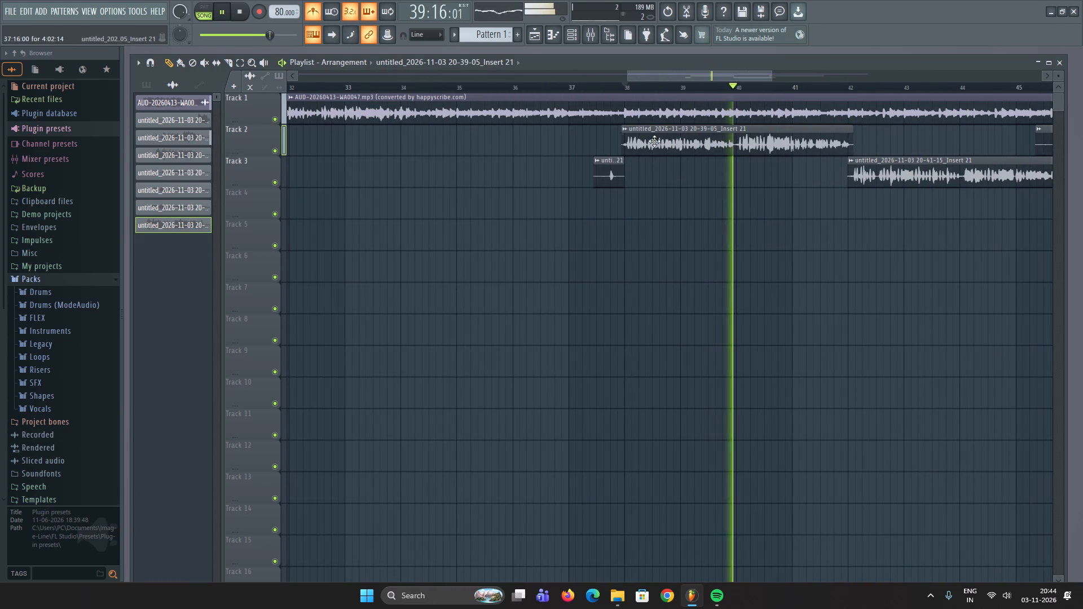
key(space)
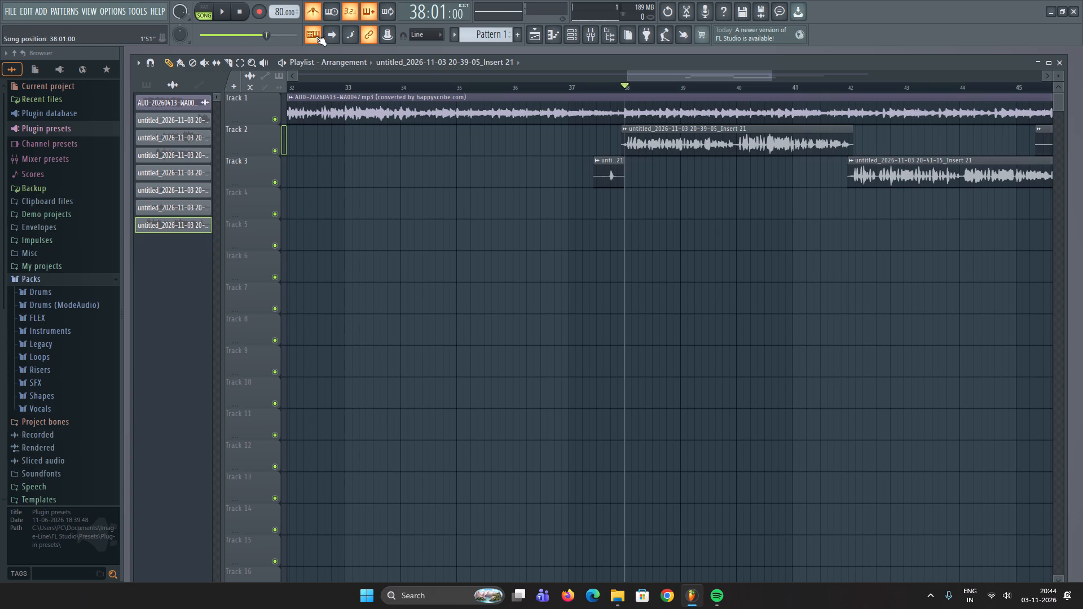
Load Fruity Parametric EQ 2 into slot 1 of mixer Insert 21, leaving its bands at default, and close the mixer.
click(588, 36)
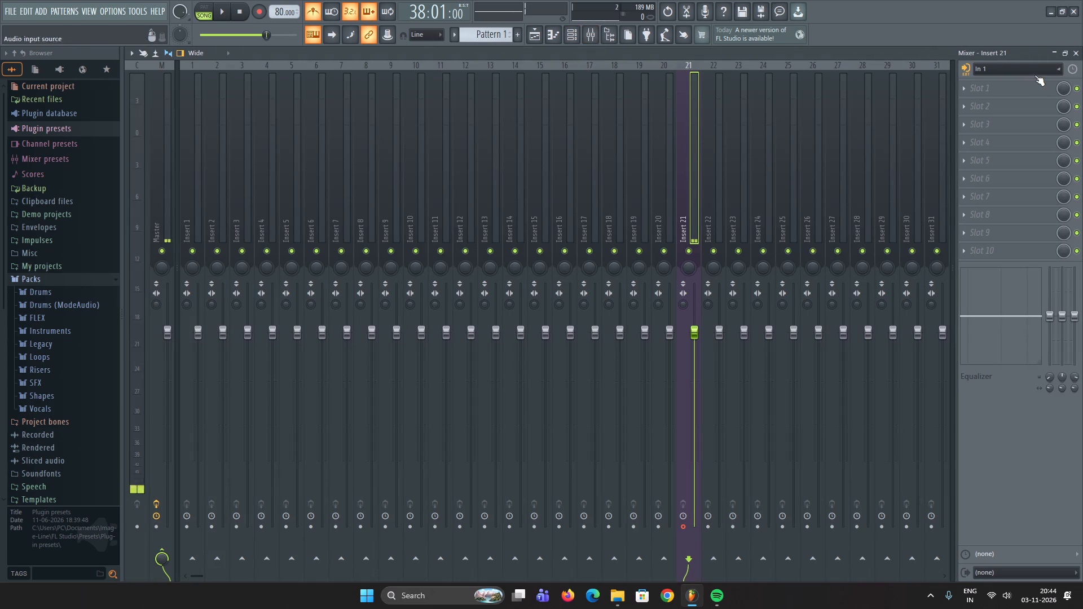
click(958, 89)
click(959, 92)
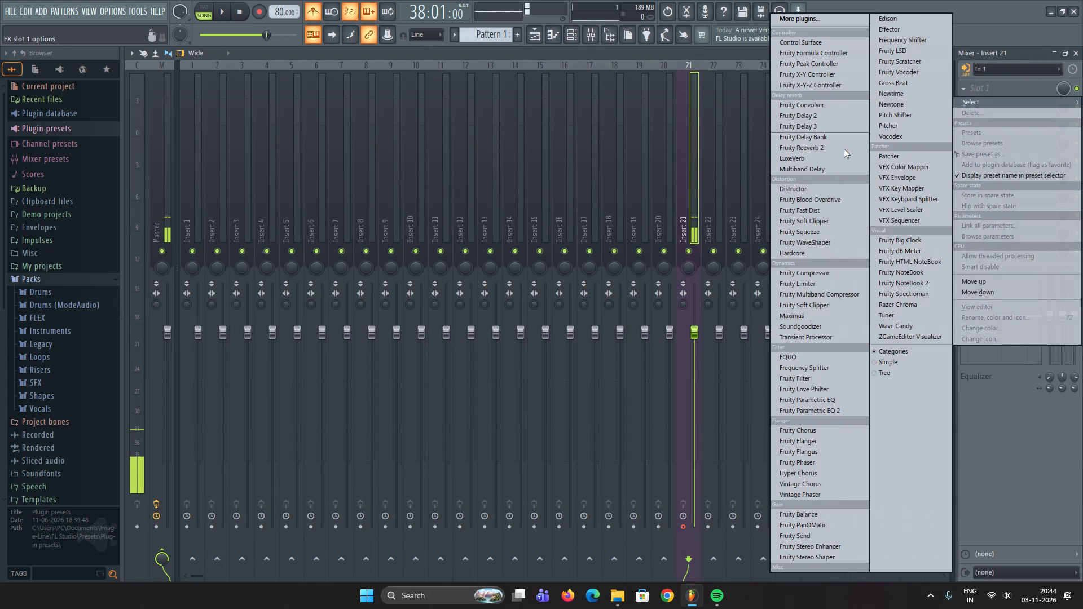
click(816, 407)
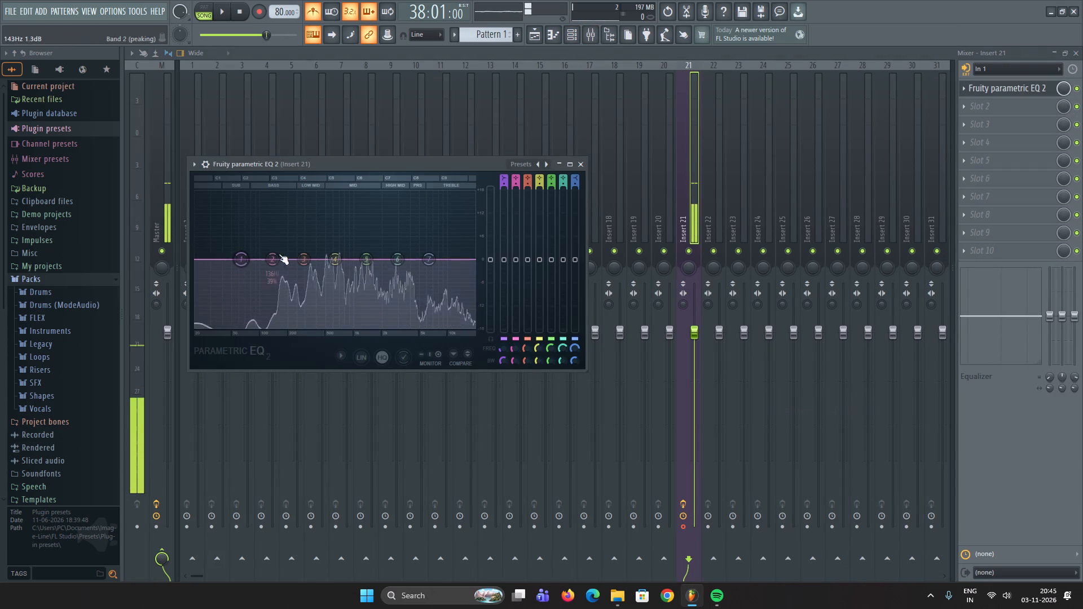
click(585, 162)
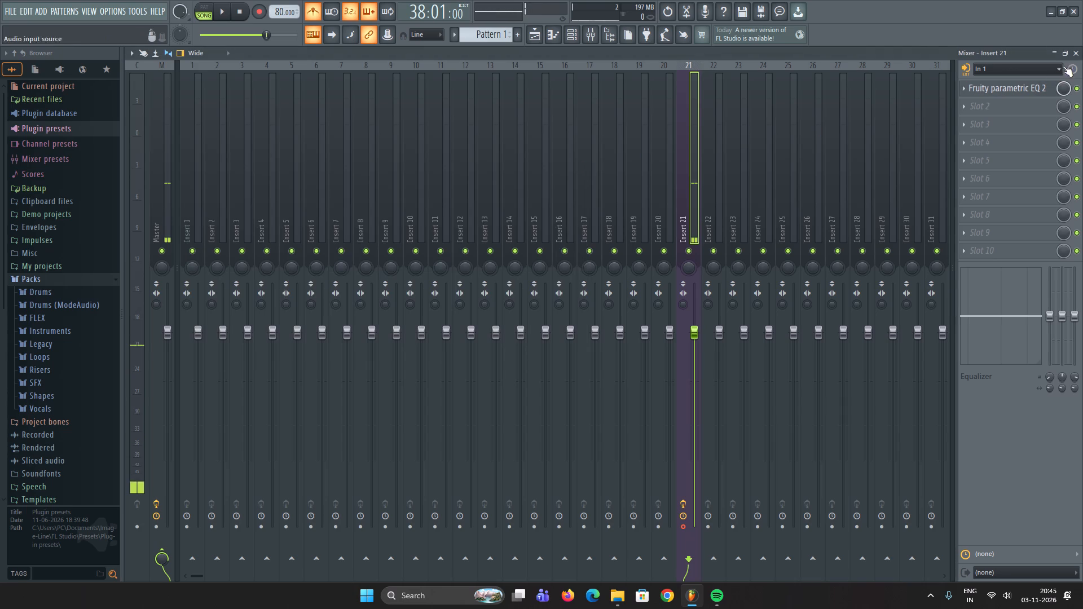
click(1073, 50)
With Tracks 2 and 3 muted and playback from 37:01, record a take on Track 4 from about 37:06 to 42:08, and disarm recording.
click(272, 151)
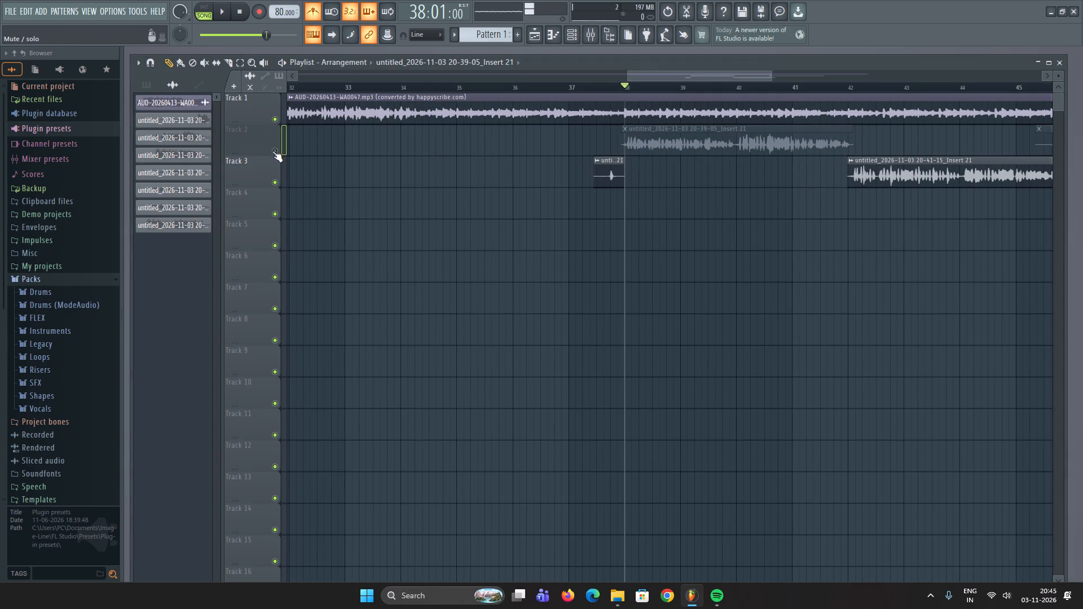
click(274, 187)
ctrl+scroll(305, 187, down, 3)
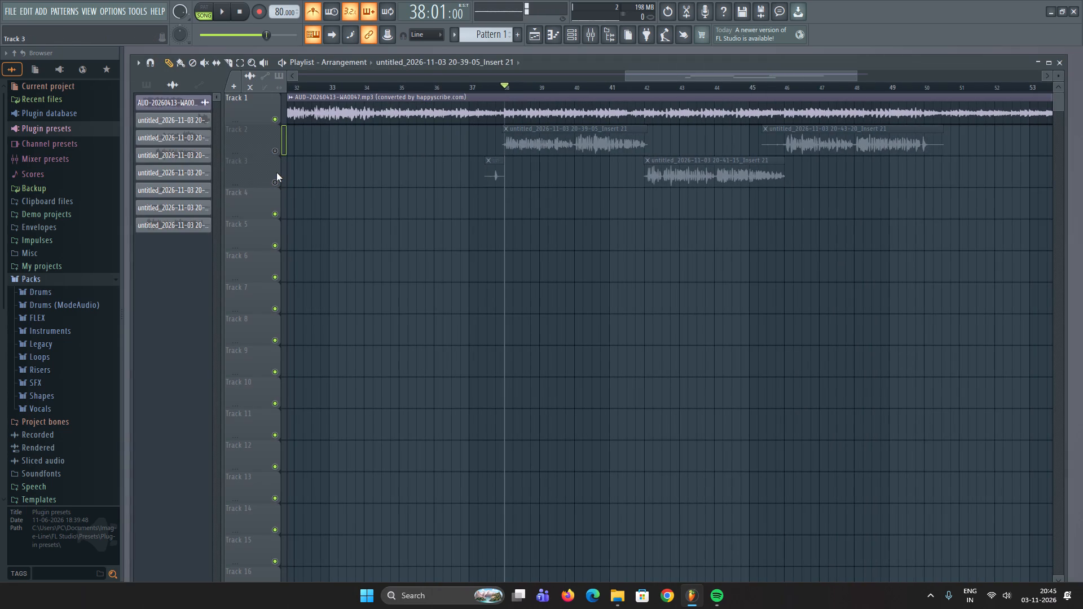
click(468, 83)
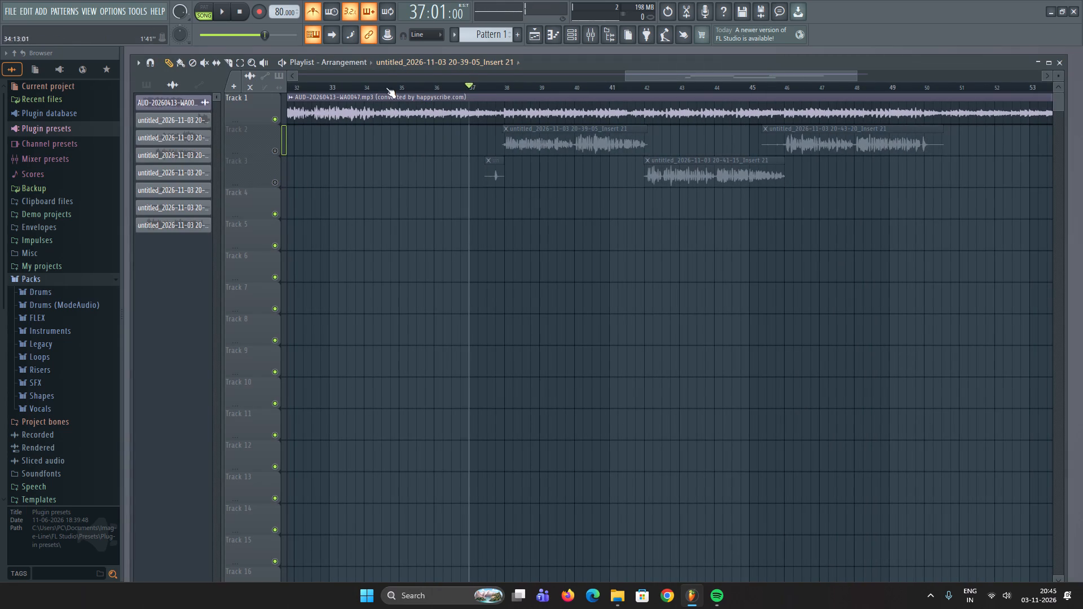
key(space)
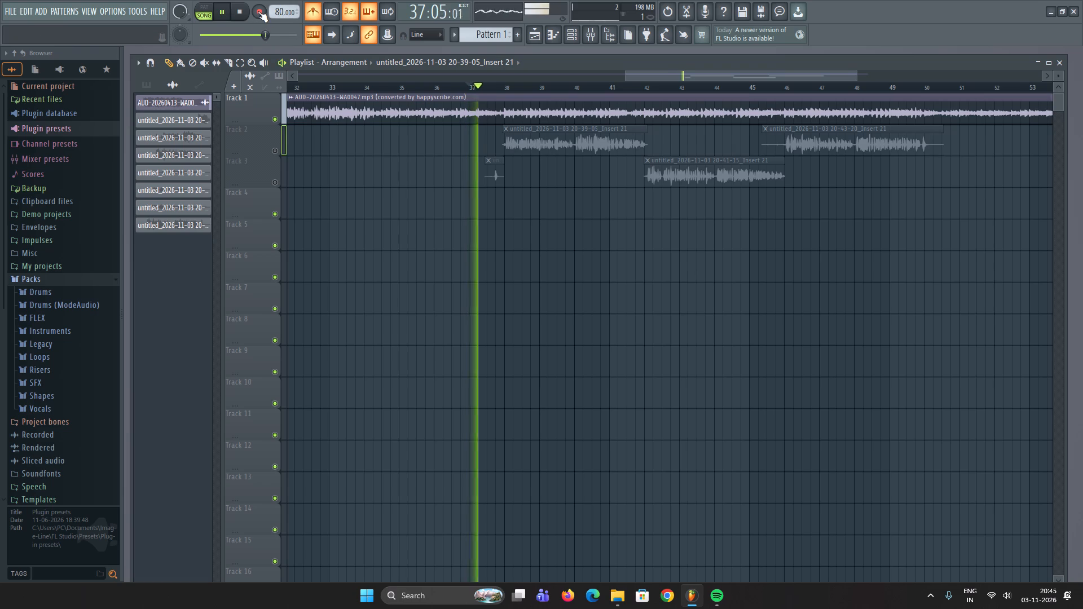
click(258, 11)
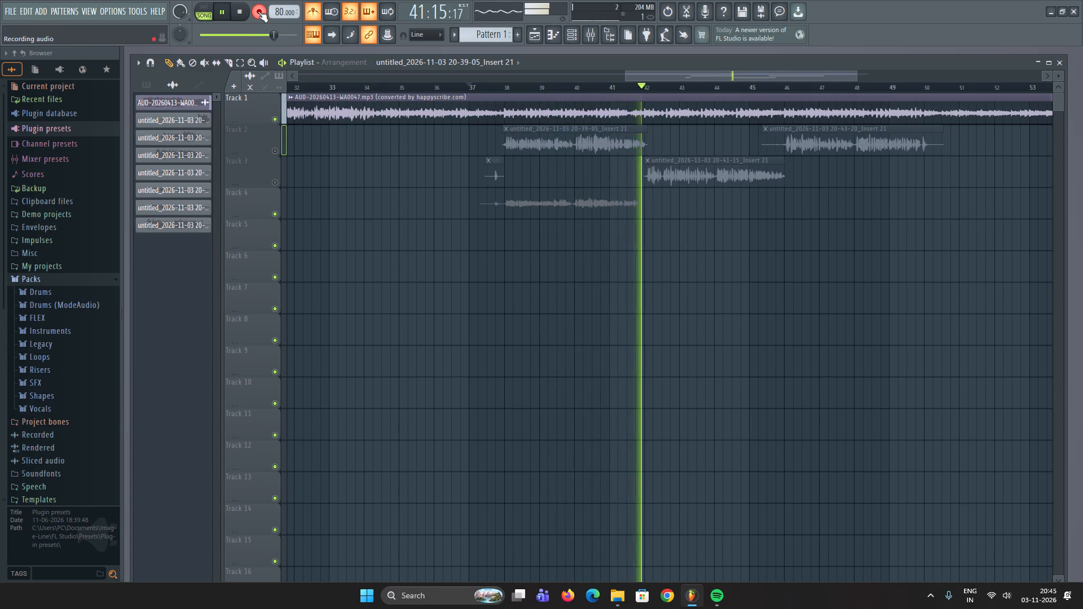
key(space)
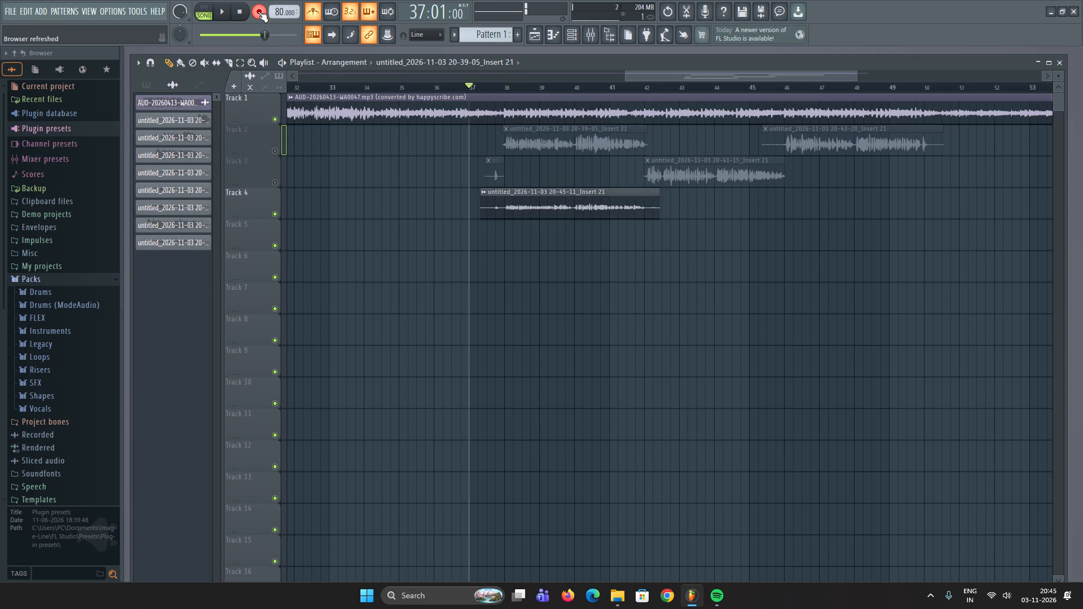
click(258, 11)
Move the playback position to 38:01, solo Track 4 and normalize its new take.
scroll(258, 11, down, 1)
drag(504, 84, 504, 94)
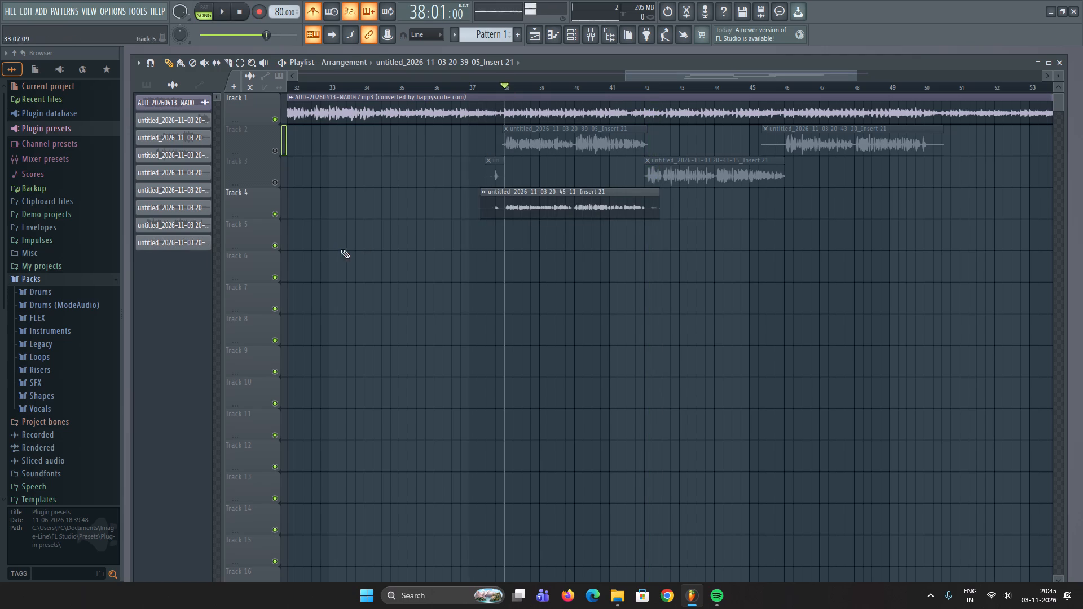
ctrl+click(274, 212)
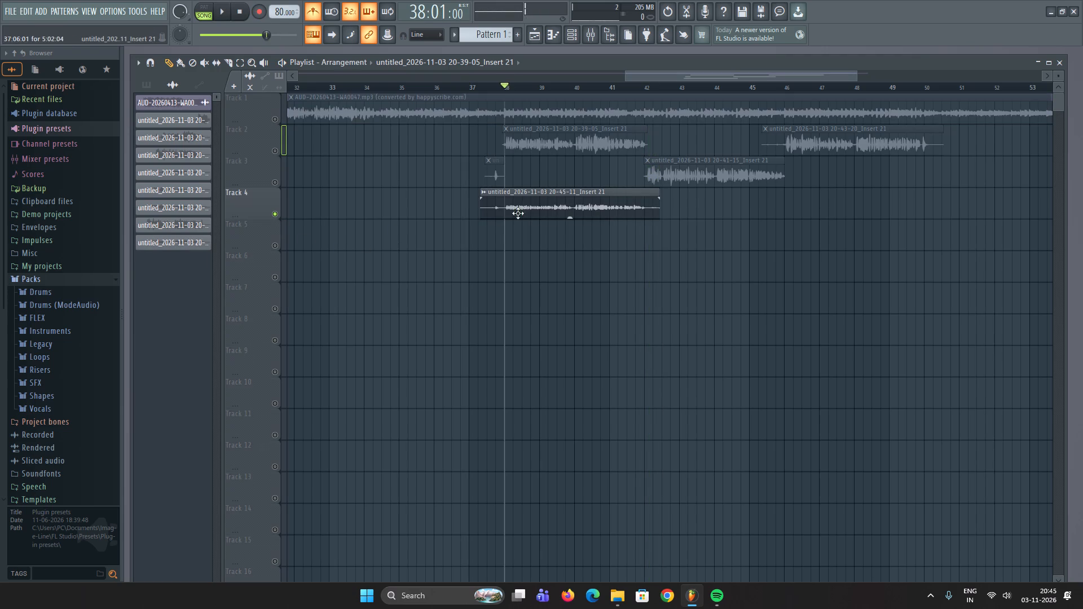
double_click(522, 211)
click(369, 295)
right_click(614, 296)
Compare the takes from 38:01 by playing Track 4 soloed, followed by Track 2 soloed.
key(space)
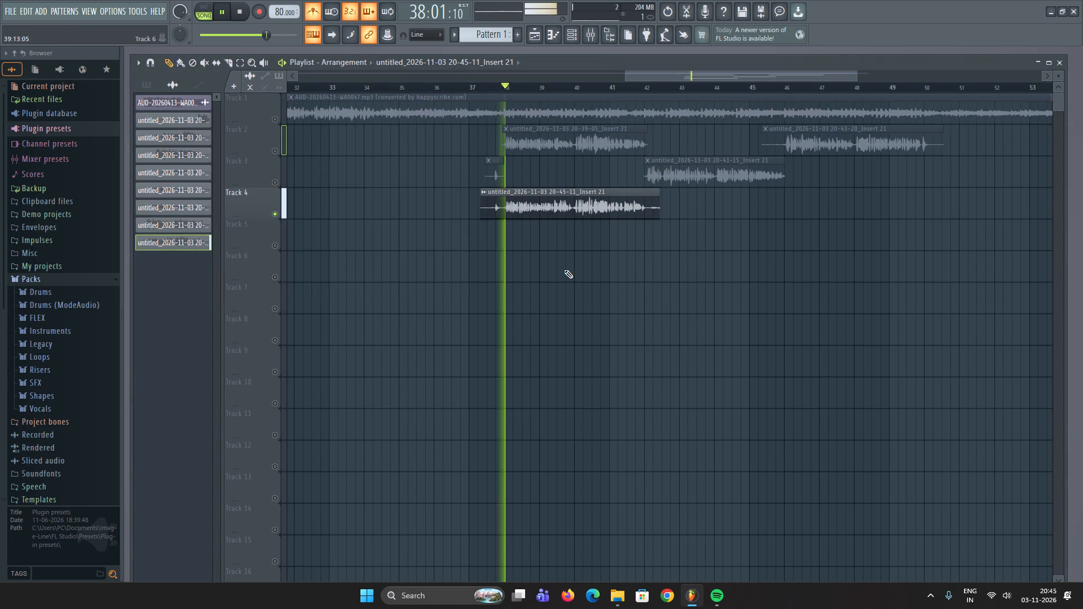
ctrl+scroll(544, 261, up, 8)
key(space)
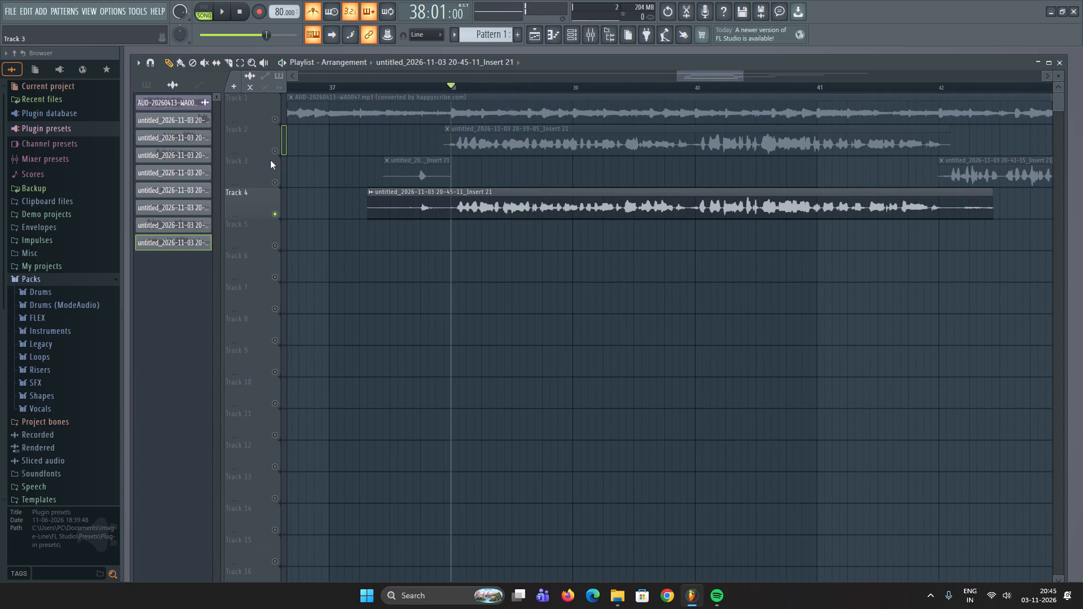
ctrl+click(274, 150)
key(space)
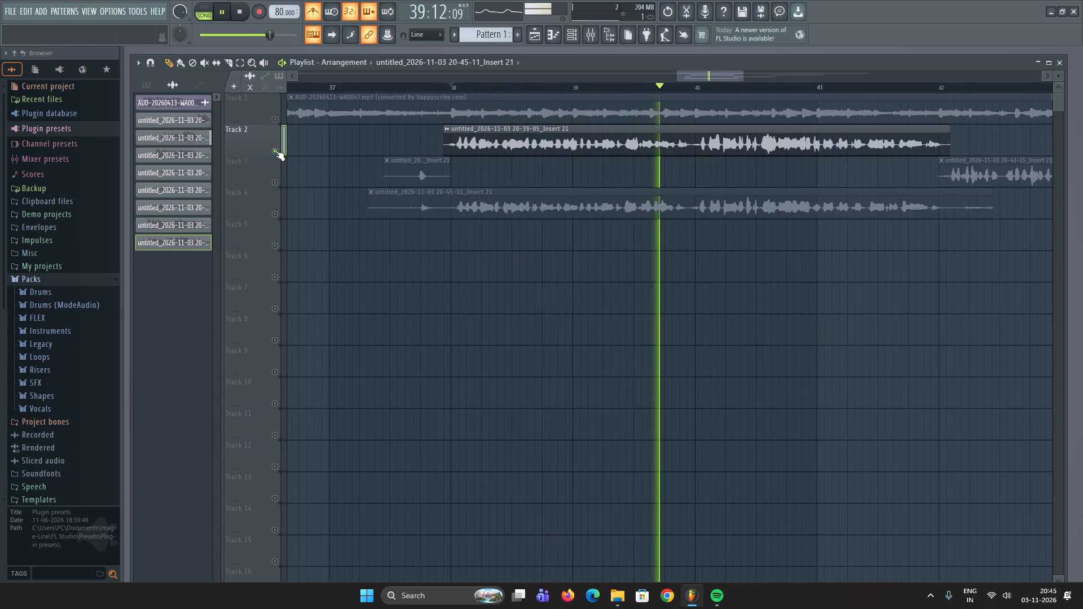
key(space)
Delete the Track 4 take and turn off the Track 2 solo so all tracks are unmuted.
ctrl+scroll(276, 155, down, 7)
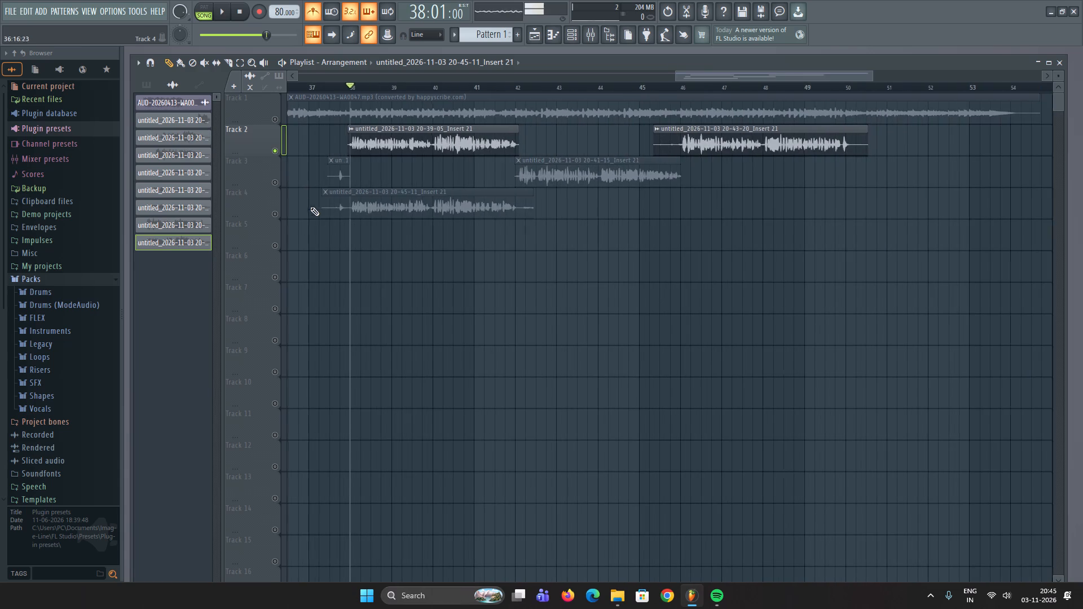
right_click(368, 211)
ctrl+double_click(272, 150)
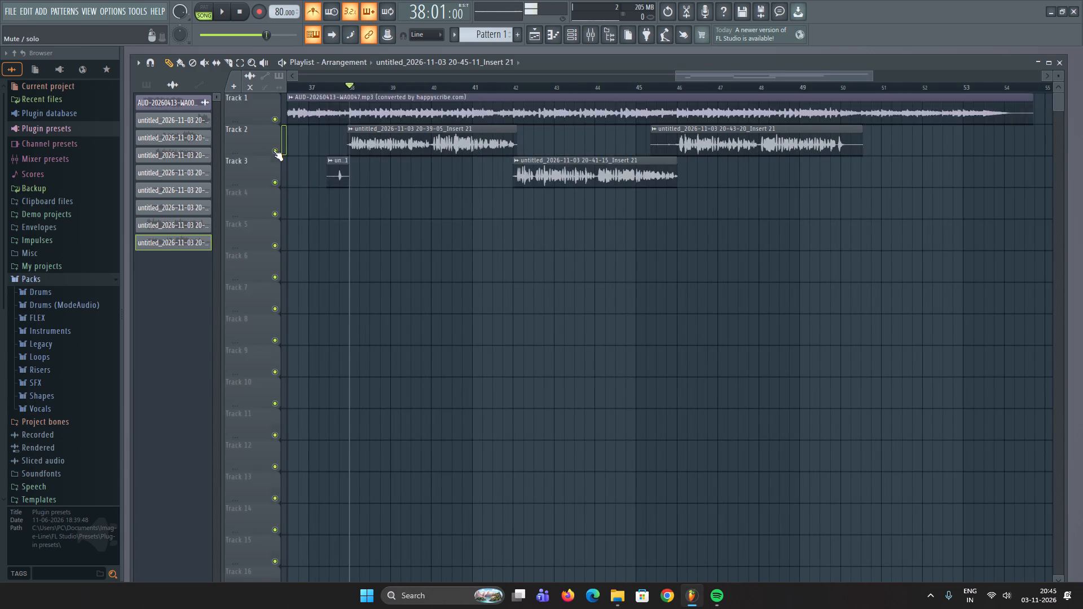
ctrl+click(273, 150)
Set the playback position to 37:11, within the short Track 3 clip.
ctrl+scroll(485, 152, down, 3)
ctrl+scroll(420, 151, up, 5)
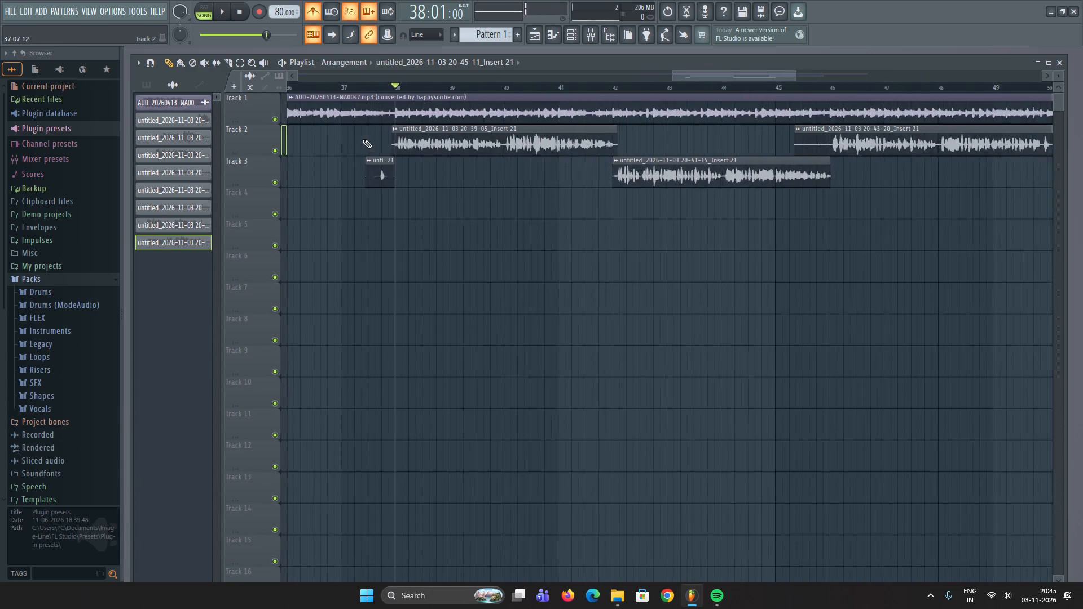
ctrl+scroll(363, 139, up, 7)
click(376, 84)
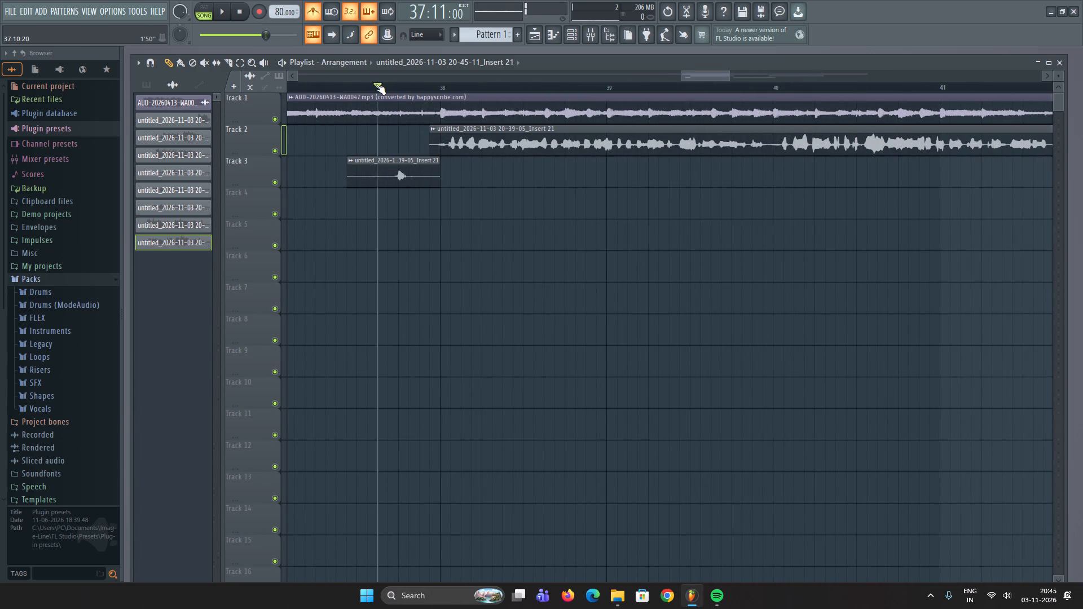
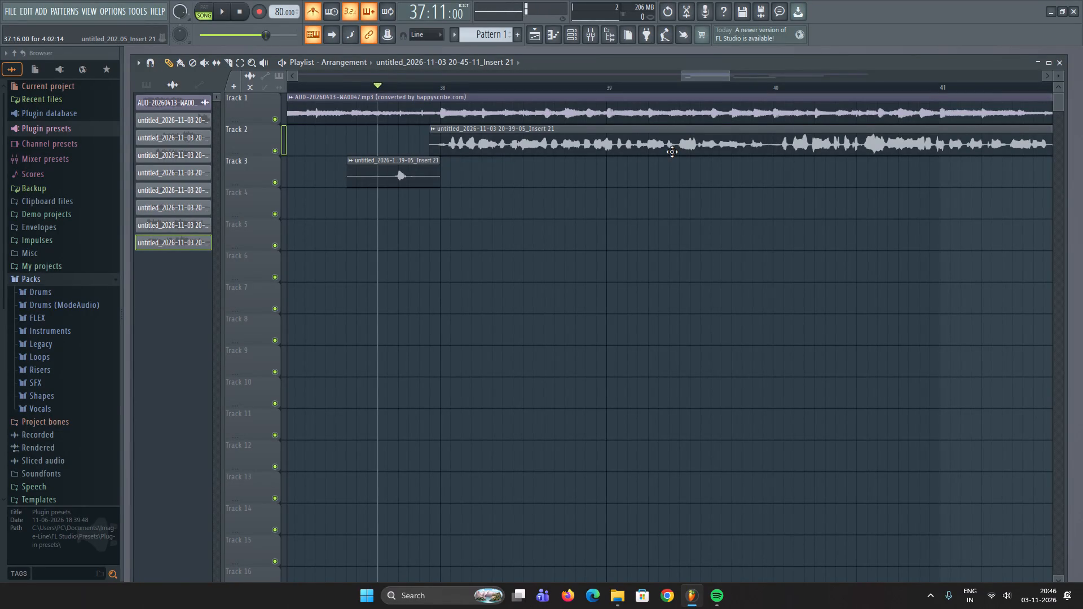
Play the arrangement from 37:11 to check the short Track 3 clip leading into the Track 2 take.
key(space)
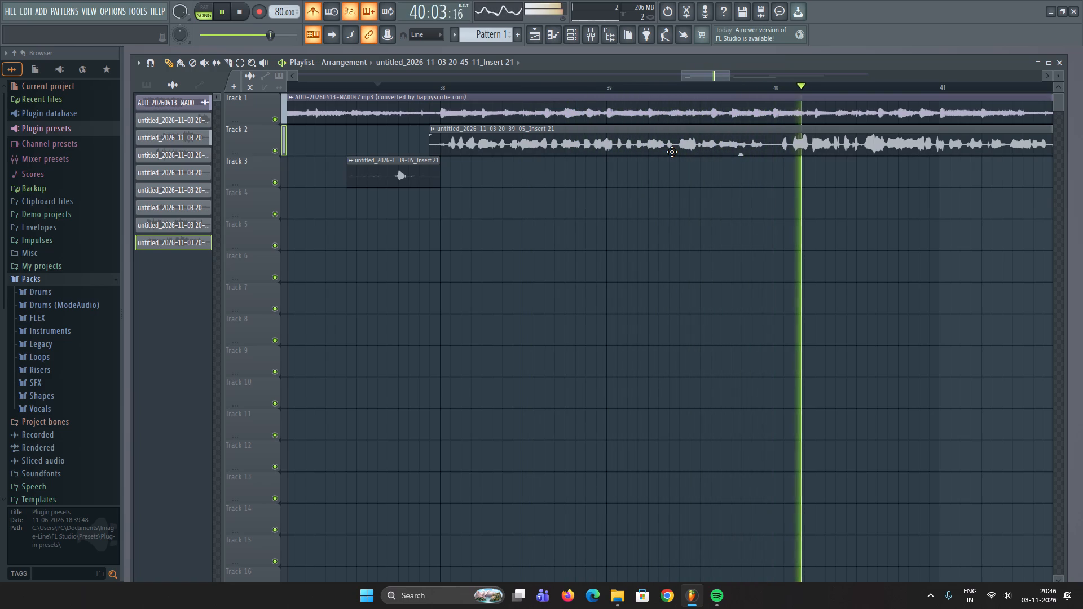
key(space)
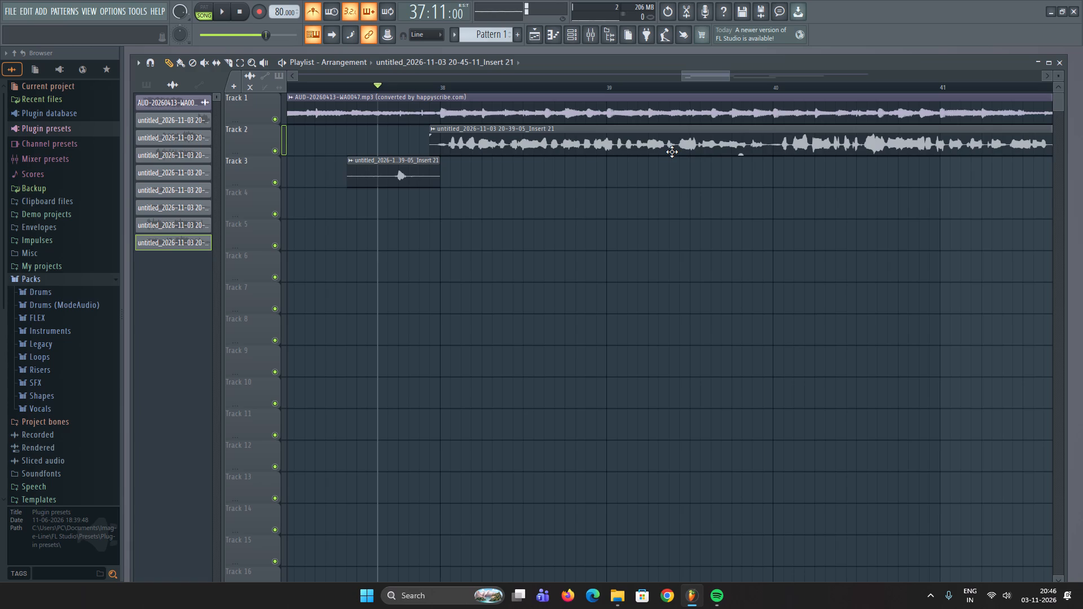
Move the playback position to 38:01 near the start of the first Track 2 take and briefly start playback.
ctrl+scroll(683, 198, down, 13)
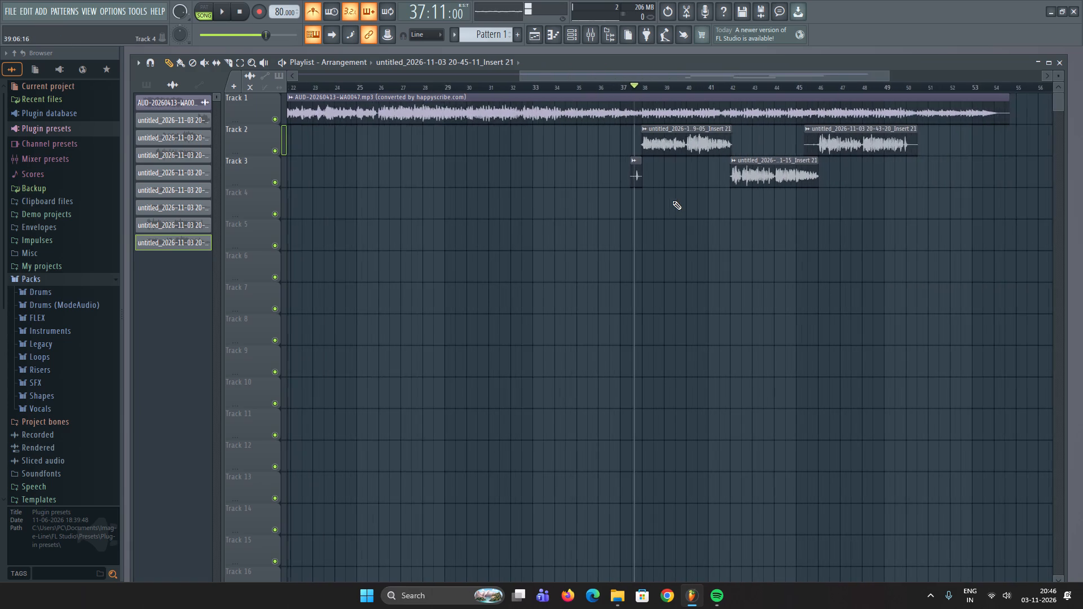
ctrl+scroll(681, 201, up, 3)
click(614, 89)
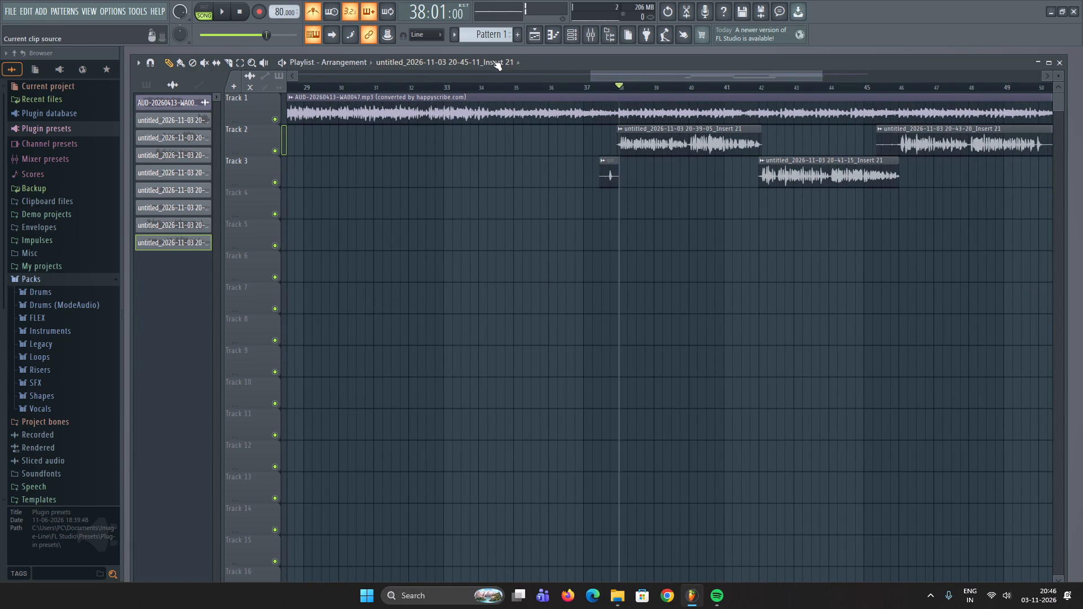
key(space)
key(space)
Set band 1 of the Fruity Parametric EQ 2 on mixer Insert 21 to High pass, and close the EQ.
click(595, 34)
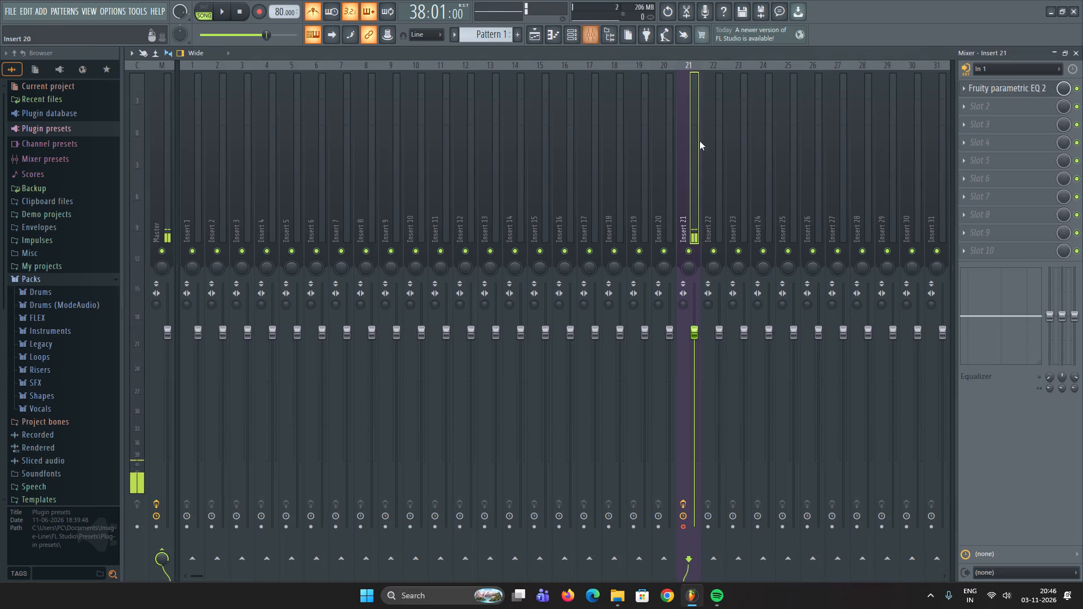
click(985, 92)
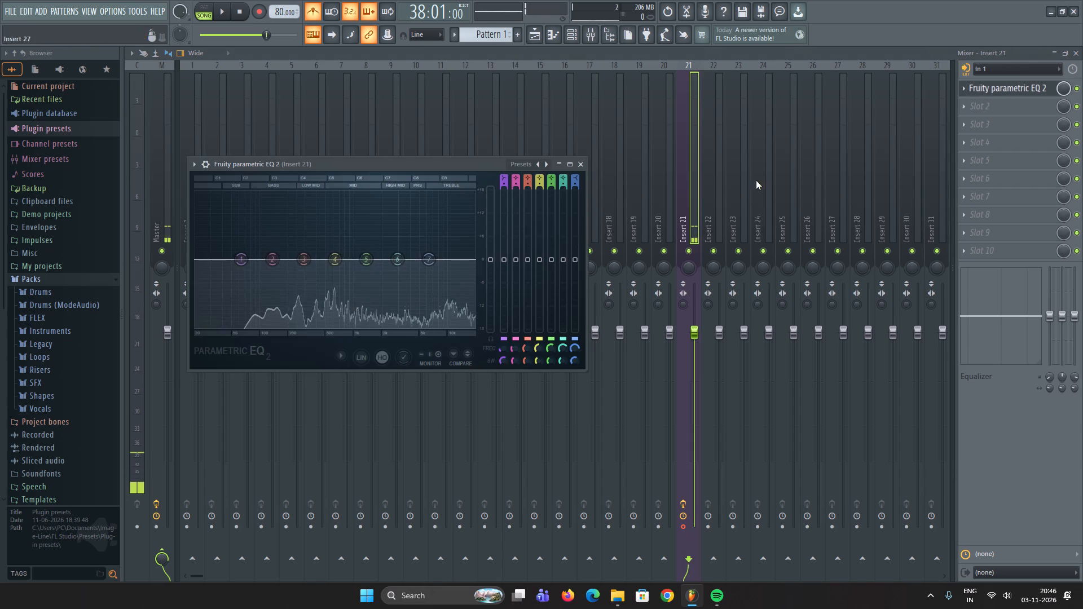
right_click(236, 257)
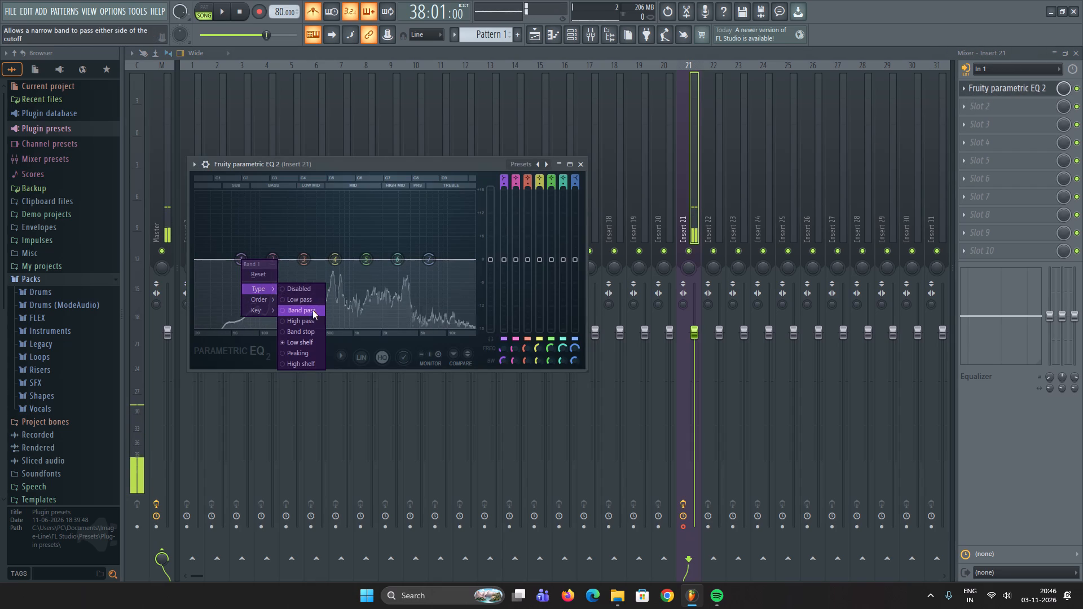
click(314, 318)
right_click(242, 262)
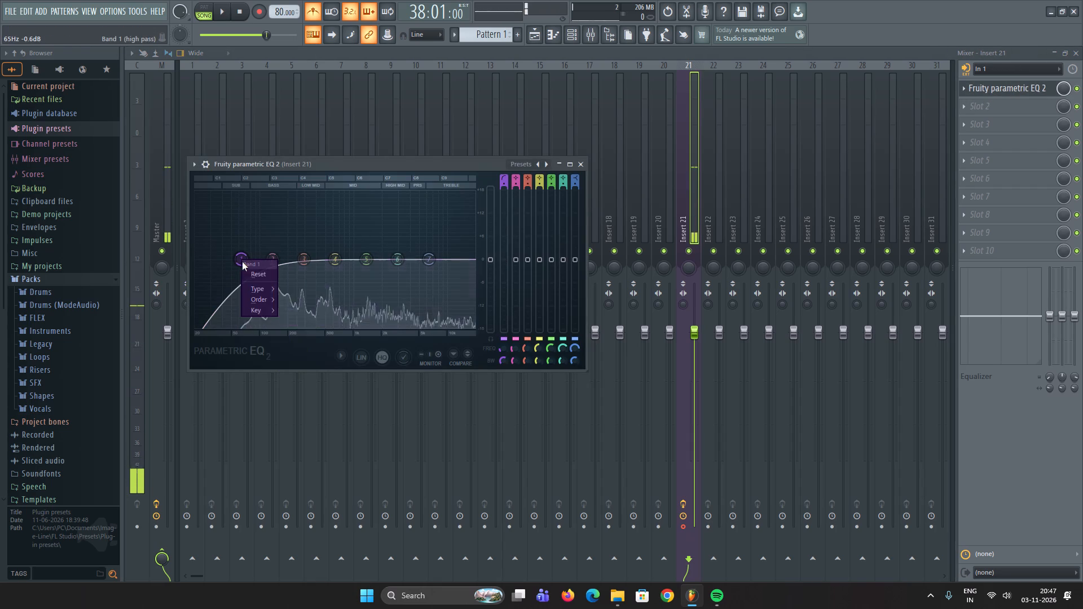
click(711, 126)
click(695, 117)
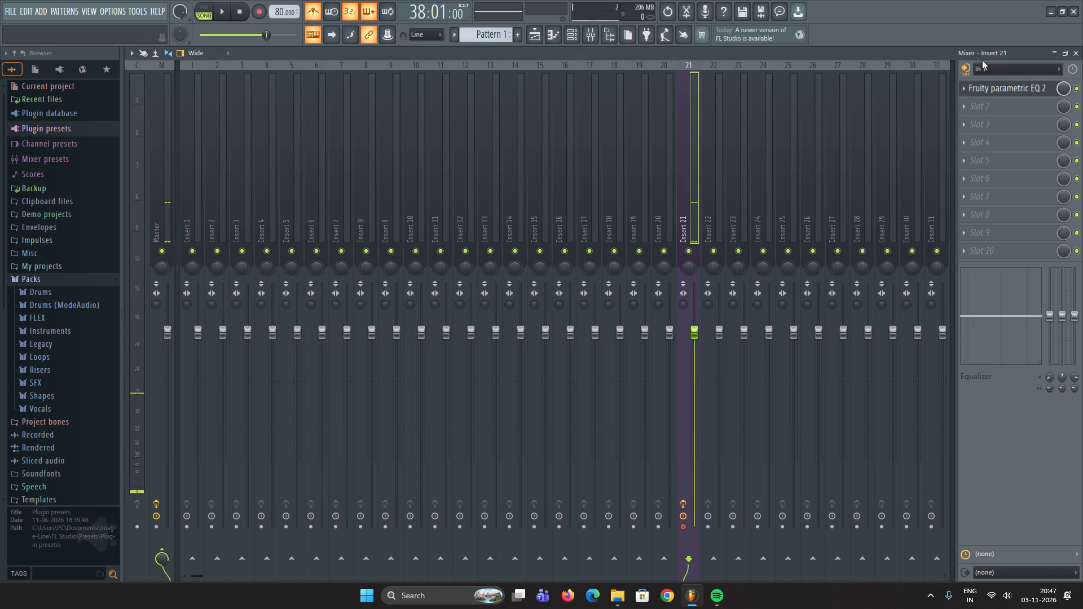
Set the audio input of Insert 21 to (none) and close the mixer.
click(1031, 63)
click(1011, 136)
click(1077, 50)
Open the sample of the short Track 3 clip before bar 38 for editing in Edison.
right_click(672, 188)
ctrl+scroll(623, 174, up, 5)
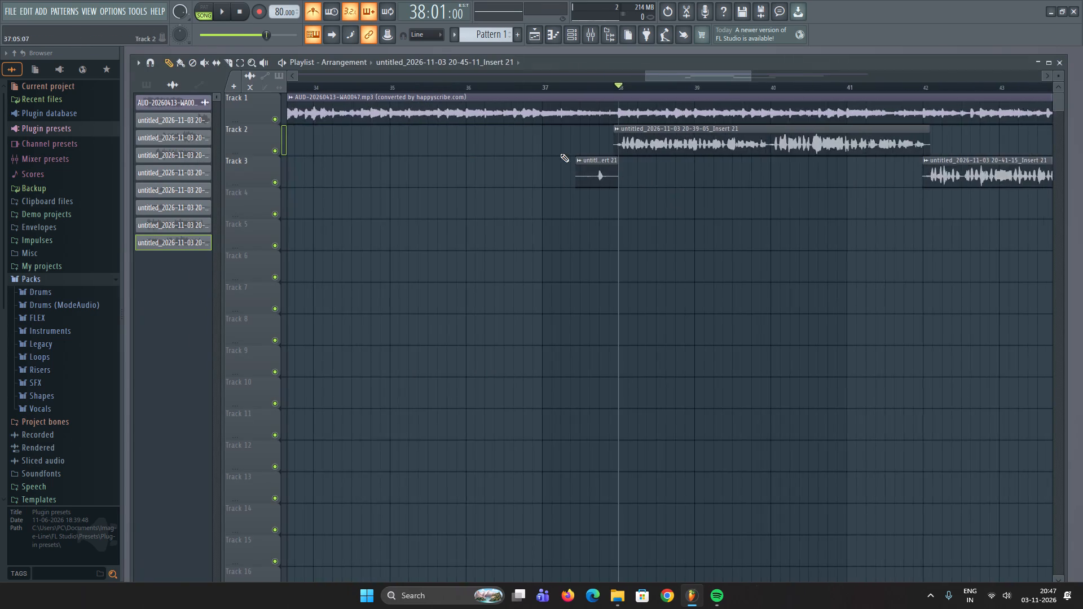
ctrl+scroll(560, 153, up, 5)
click(598, 161)
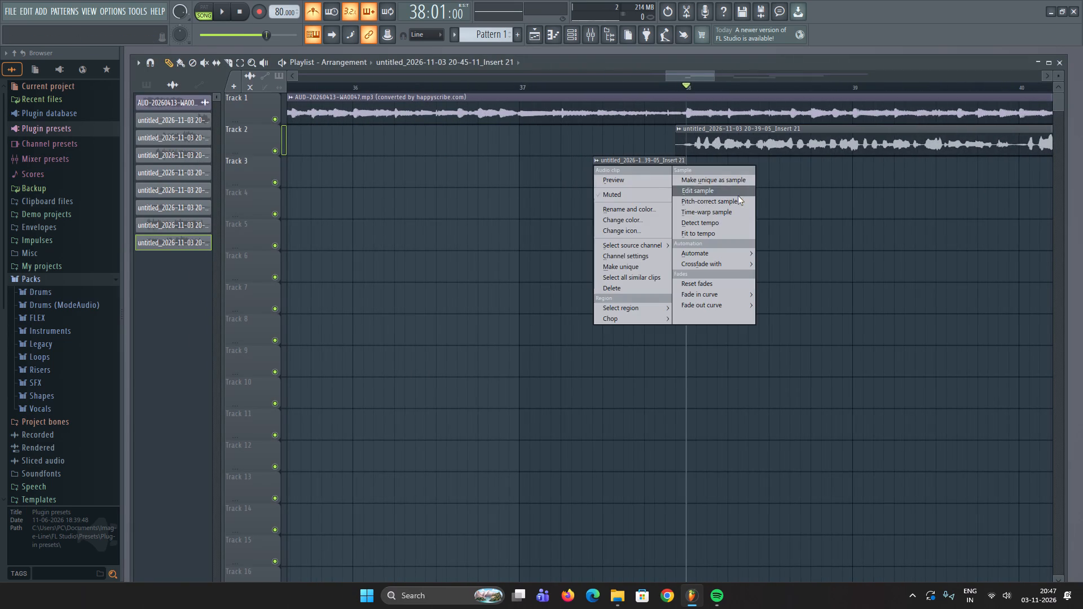
click(738, 196)
click(562, 135)
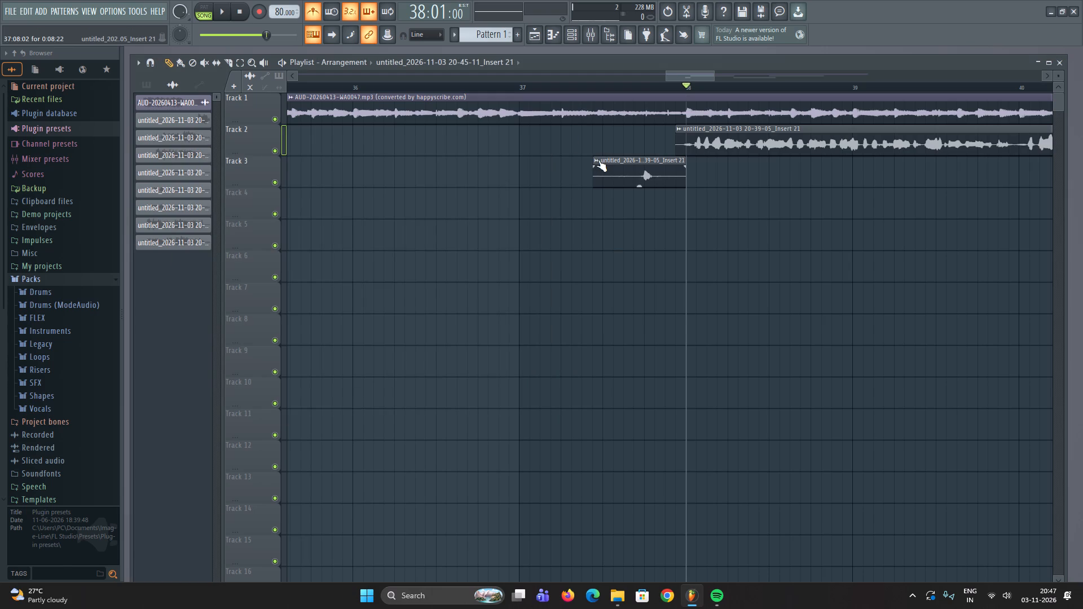
click(596, 160)
click(737, 194)
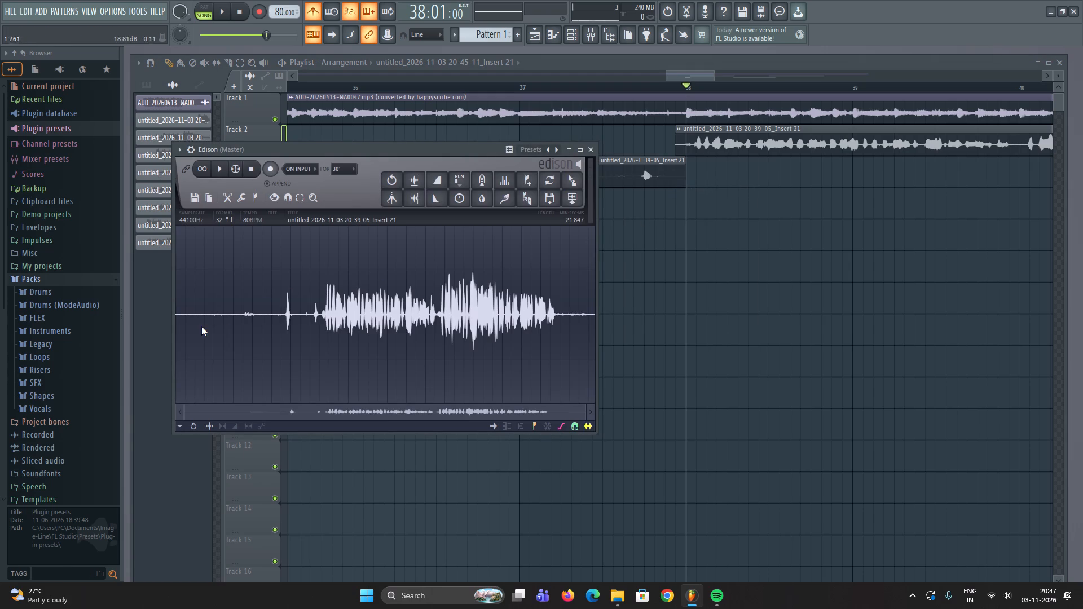
Audition the quiet stretch from 2:672 to 3:485 and acquire it as the noise profile in the denoise tool.
ctrl+scroll(201, 326, up, 6)
ctrl+drag(232, 316, 252, 324)
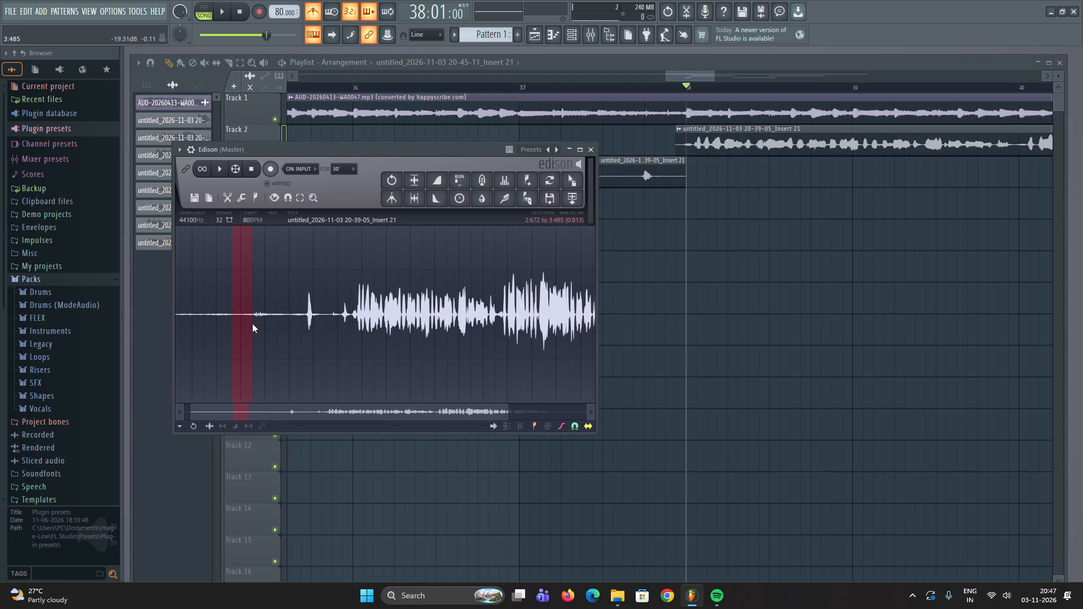
key(space)
key(space)
key(space)
click(506, 200)
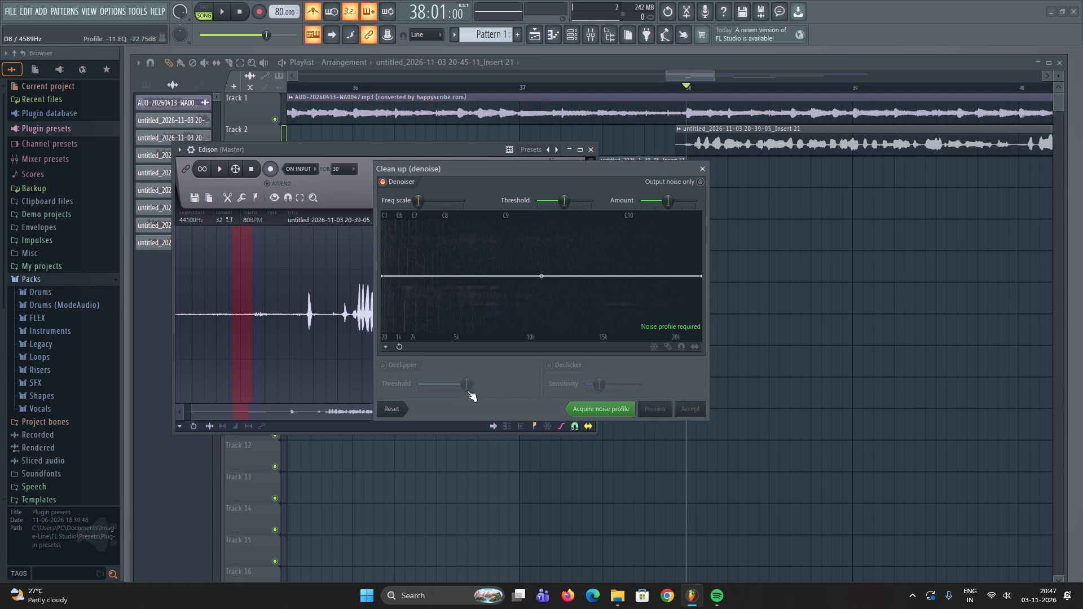
click(593, 410)
ctrl+scroll(381, 387, down, 4)
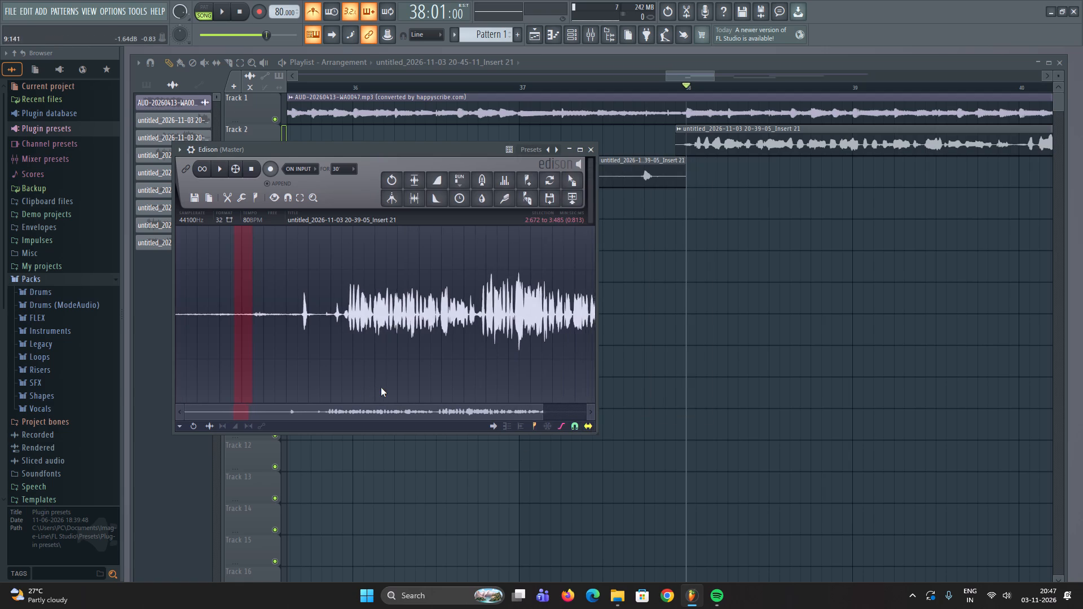
ctrl+scroll(381, 387, down, 18)
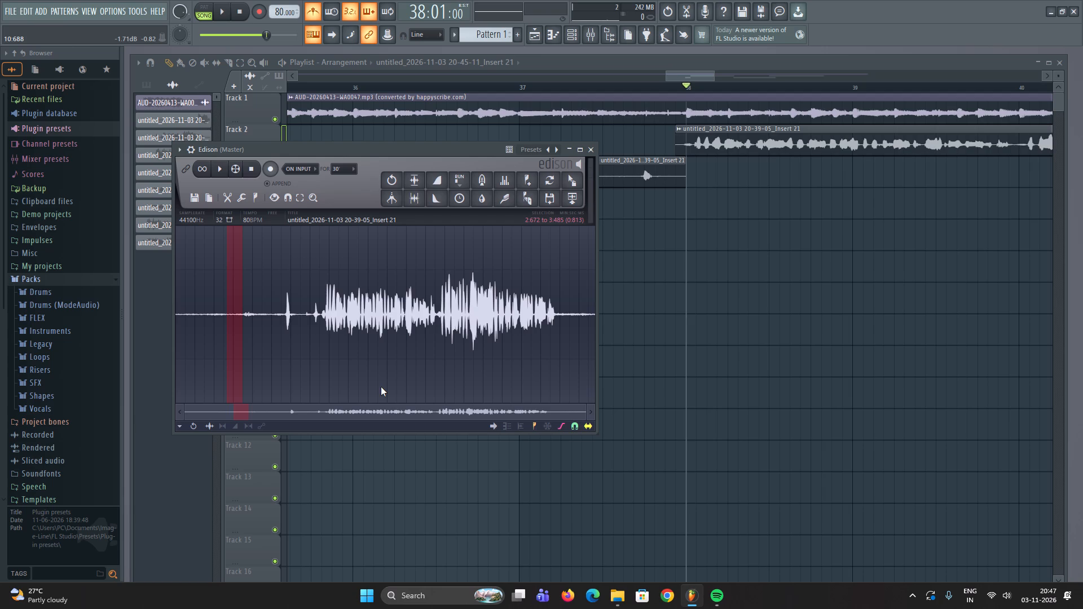
click(510, 200)
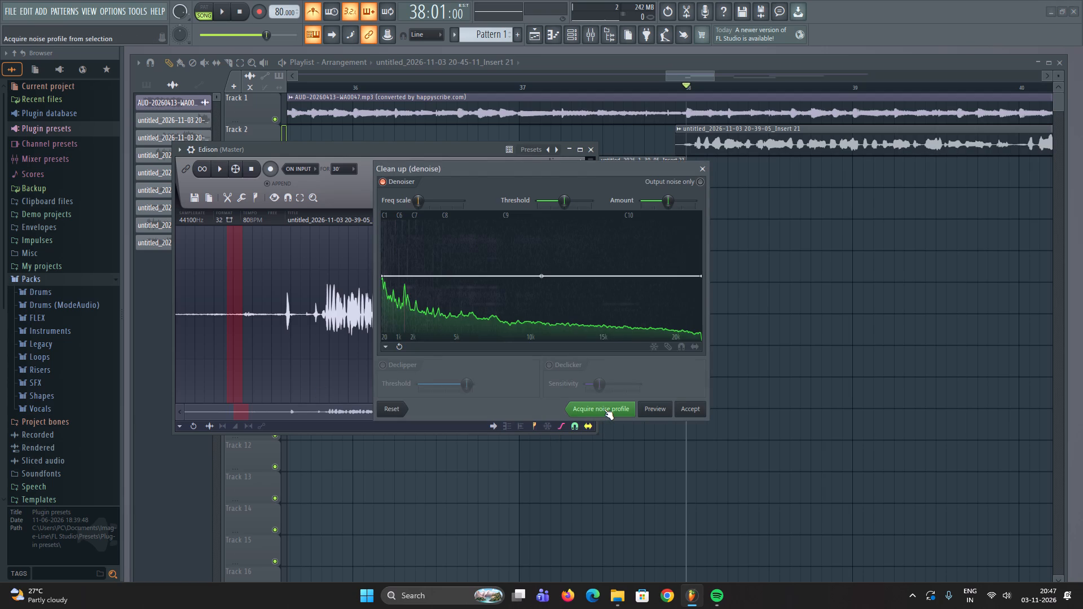
click(604, 409)
Select the entire sample and apply the denoiser with the acquired noise profile.
key(ctrl+a)
click(506, 201)
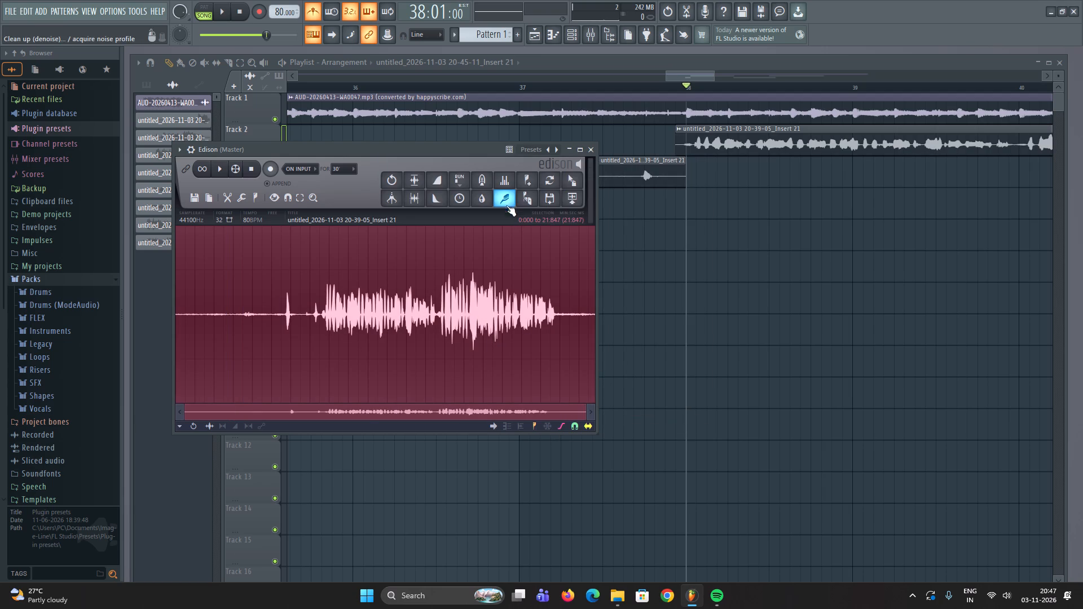
click(693, 411)
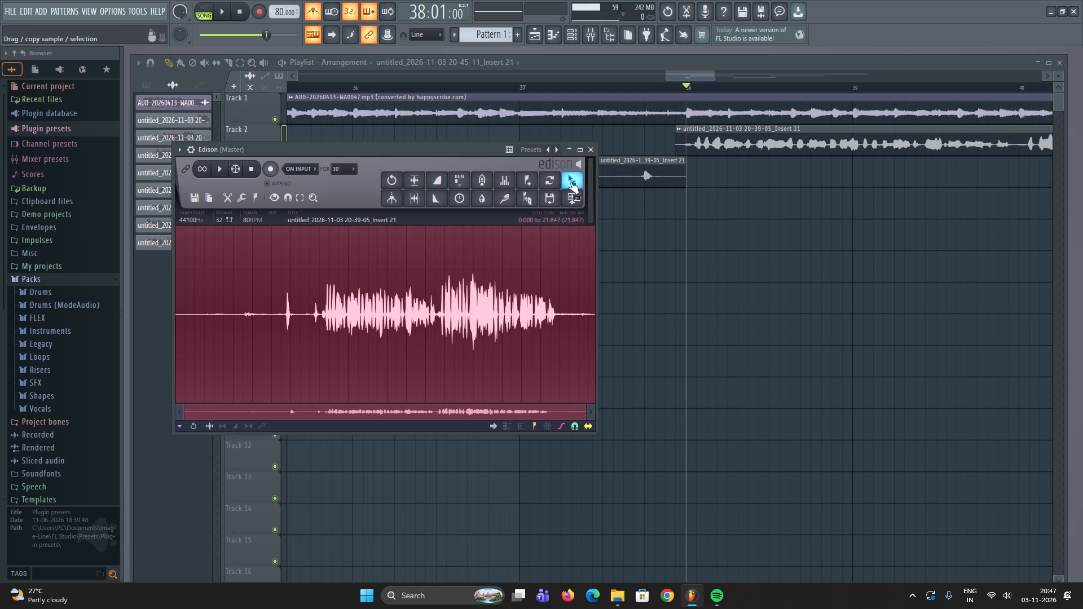
Send the denoised sample from Edison back onto the short Track 3 clip in the playlist.
drag(570, 182, 613, 173)
Open the sample of the longer Track 3 take starting near bar 42 for editing in Edison.
ctrl+scroll(547, 196, down, 9)
ctrl+scroll(797, 205, up, 2)
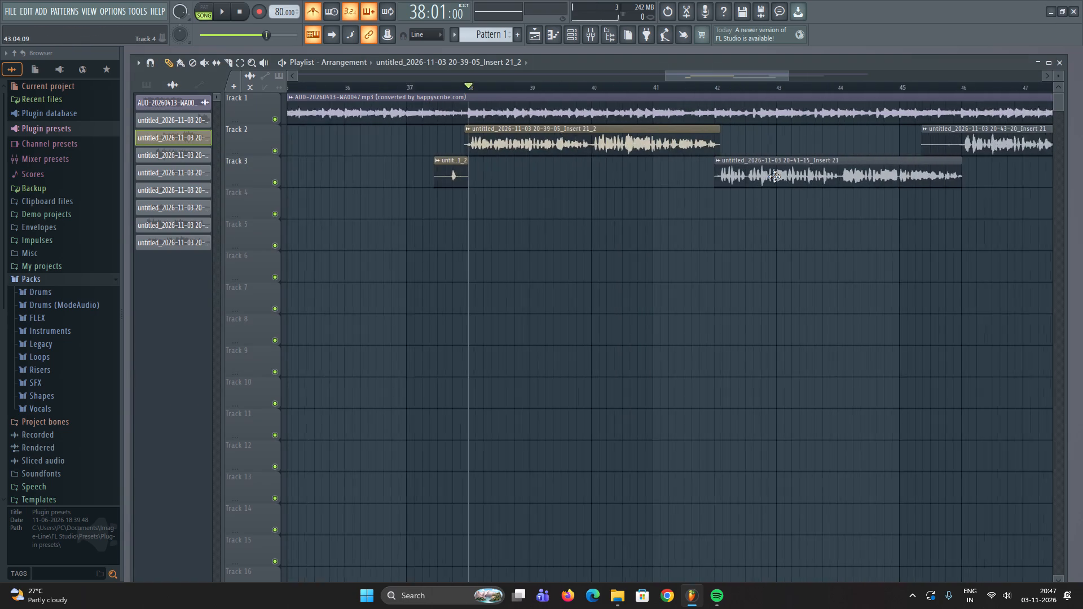
ctrl+scroll(774, 176, up, 3)
click(703, 161)
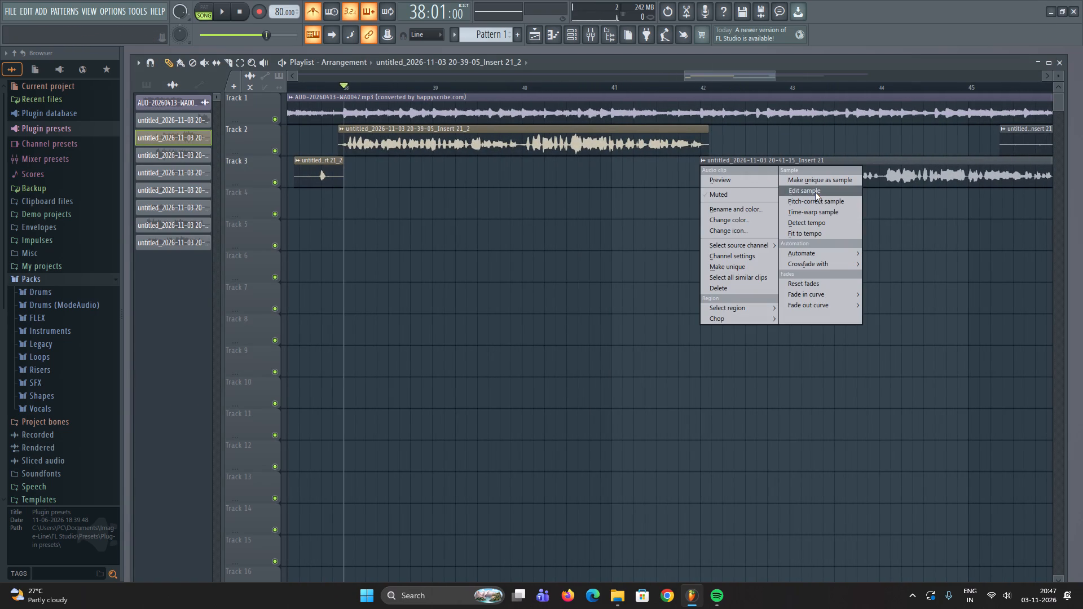
click(815, 192)
Select the quiet lead-in from 1:612 to 3:572 and play it to check its background noise.
ctrl+drag(212, 320, 257, 320)
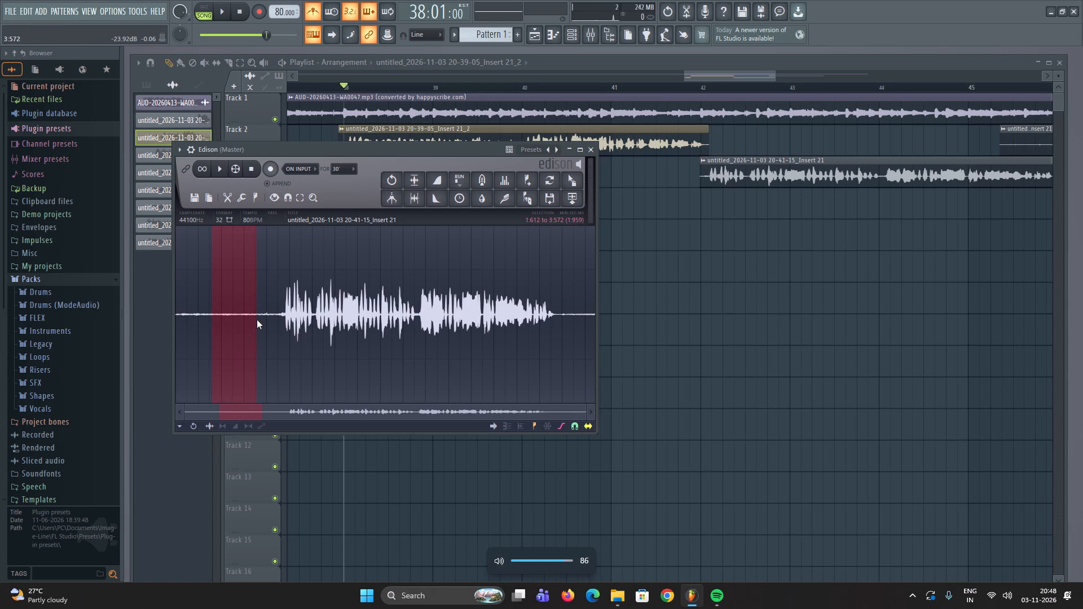
key(space)
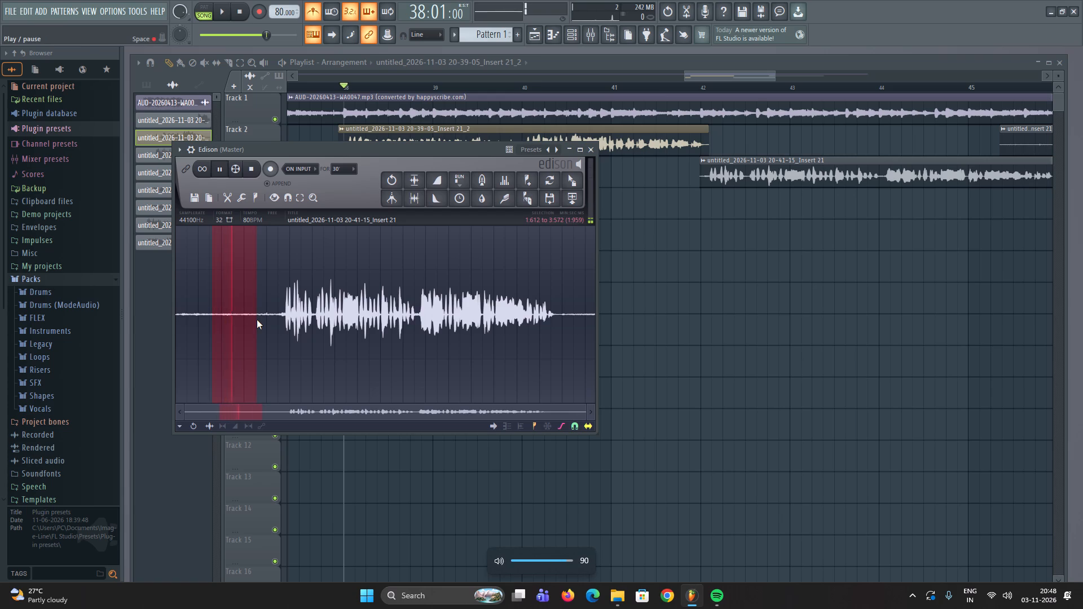
key(space)
key(space)
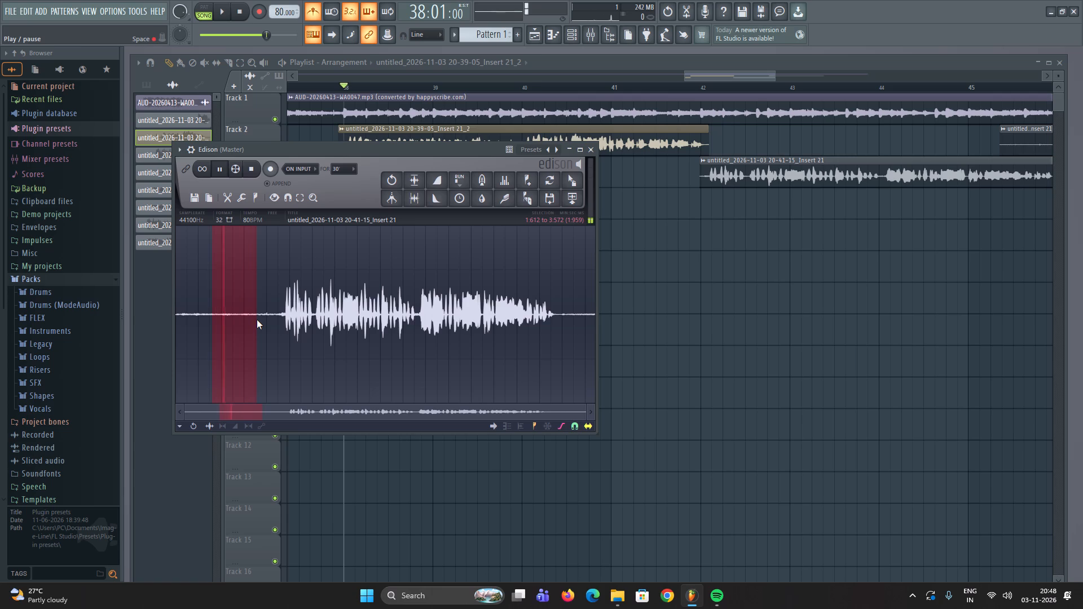
key(space)
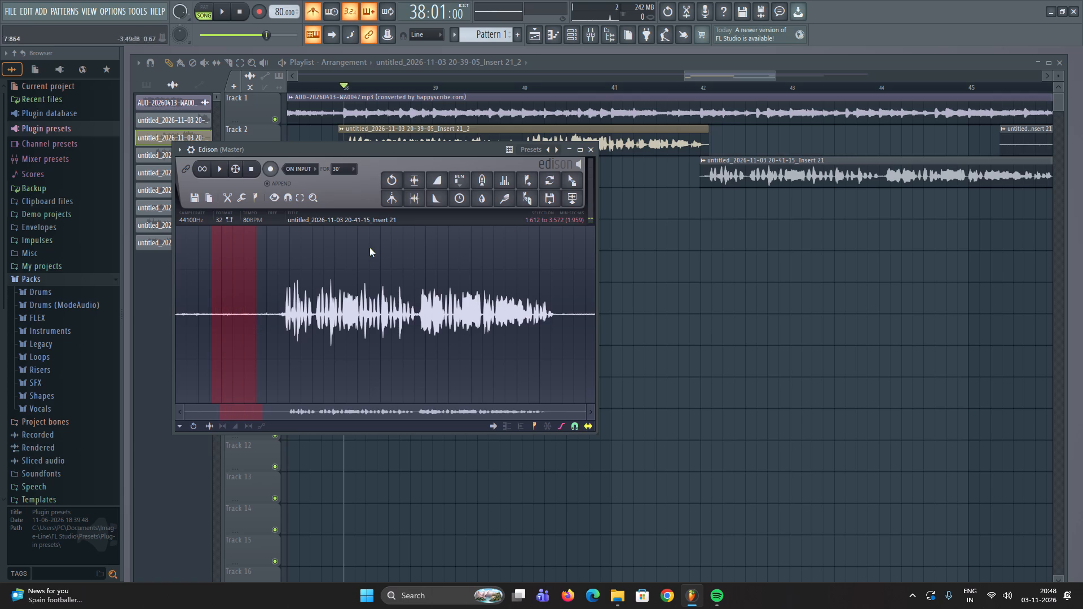
Select the whole 20-41-15 take and apply the denoiser using the existing noise profile.
key(ctrl+a)
click(505, 198)
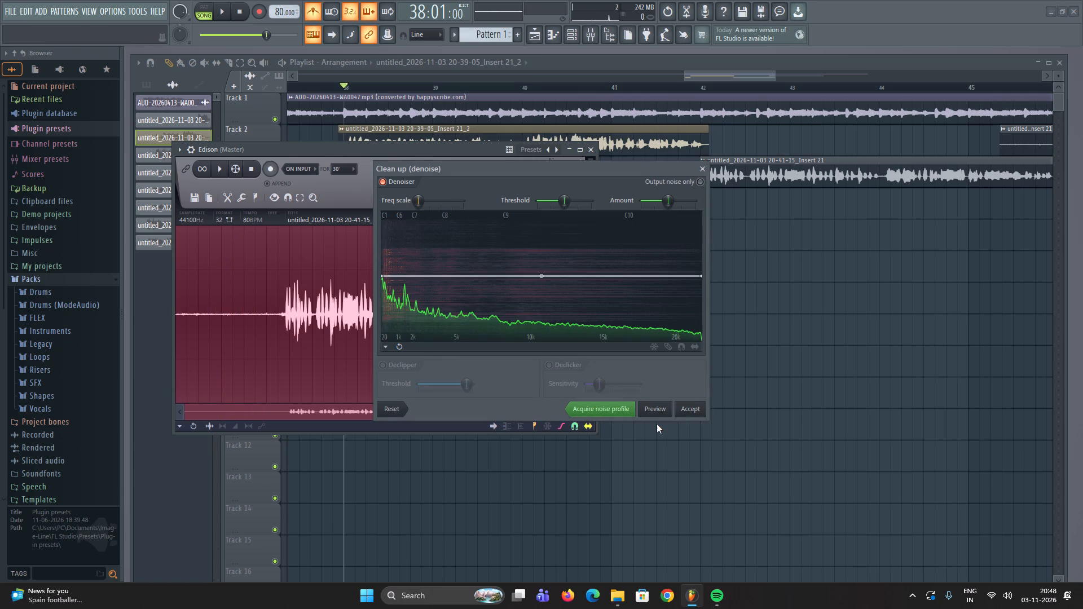
click(684, 405)
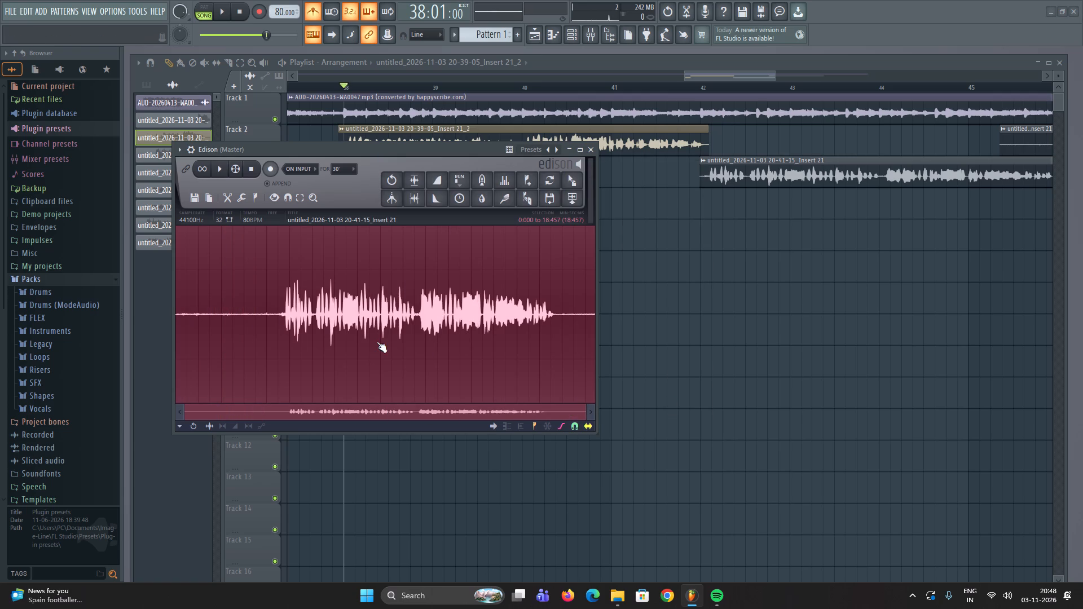
Play the quiet lead-in from 1:711 to 4:018, followed by the whole selected take, to check the denoising.
ctrl+drag(214, 261, 260, 259)
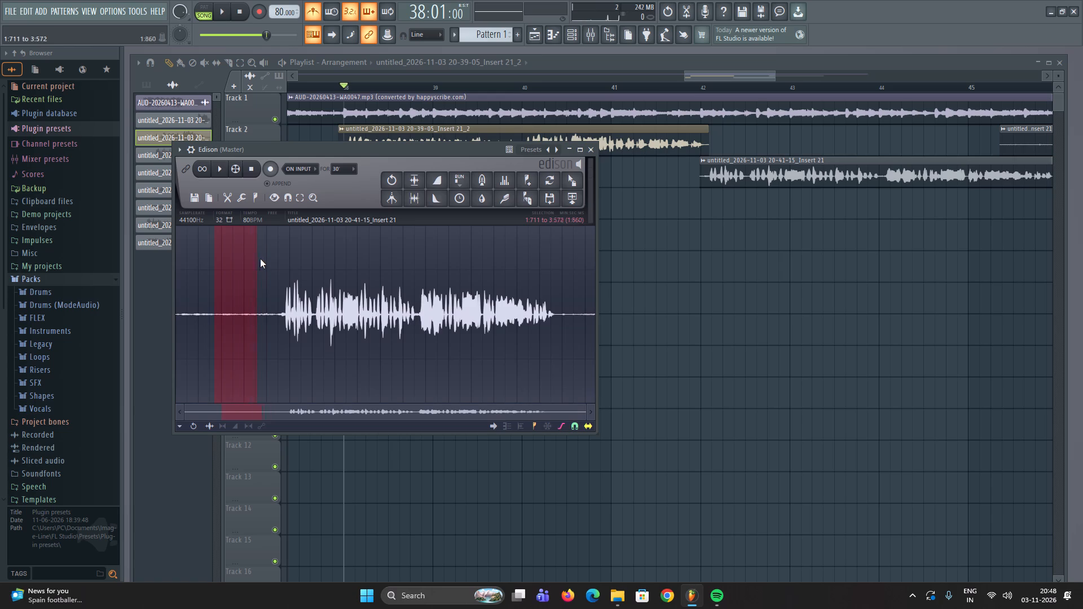
ctrl+drag(260, 259, 267, 259)
key(space)
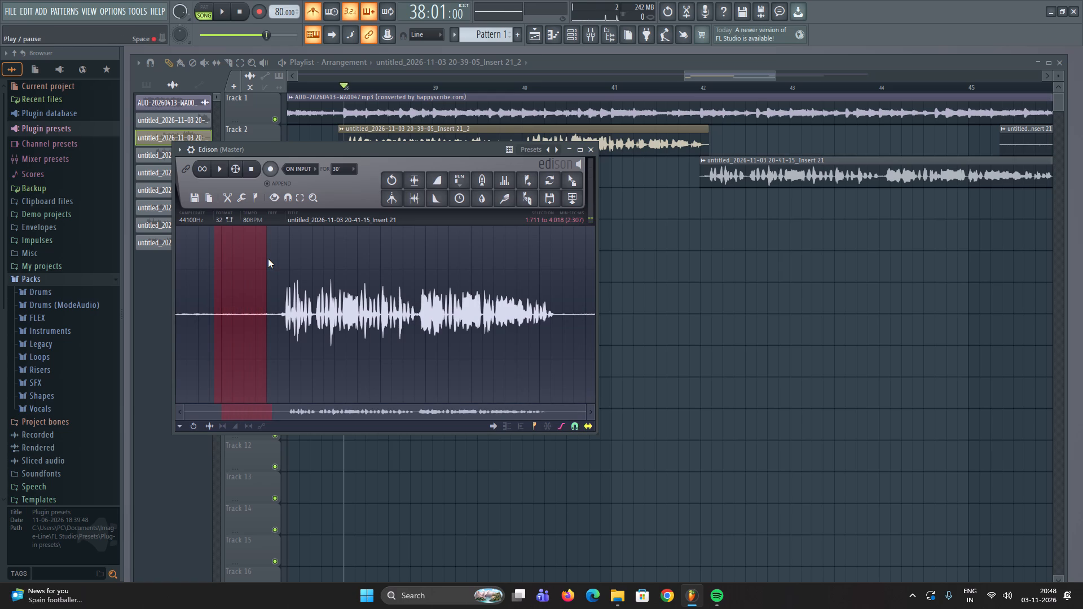
ctrl+click(177, 257)
ctrl+drag(182, 263, 311, 270)
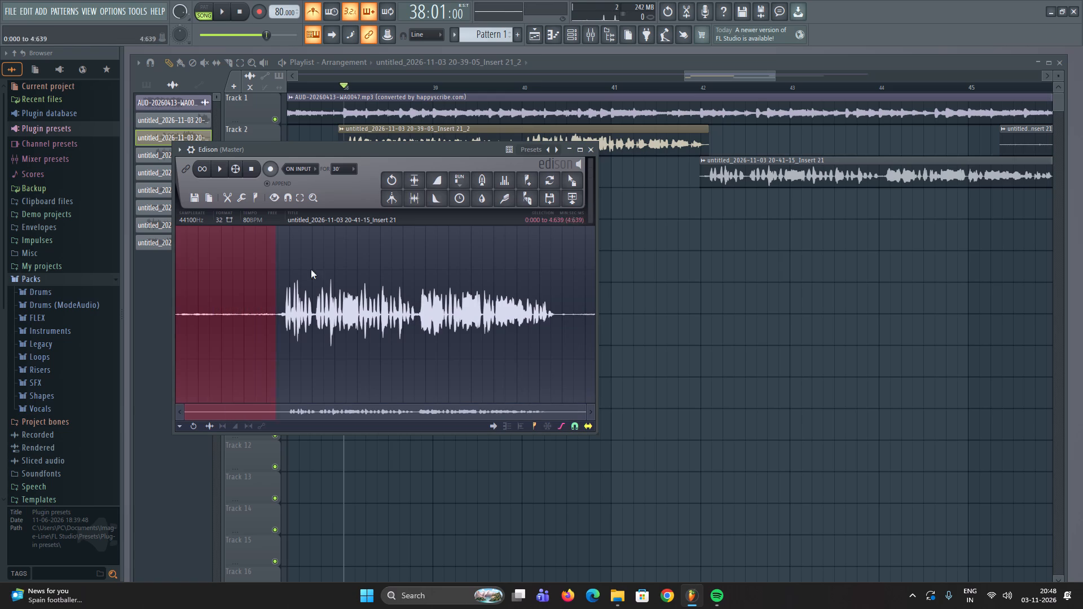
ctrl+drag(311, 270, 648, 263)
key(space)
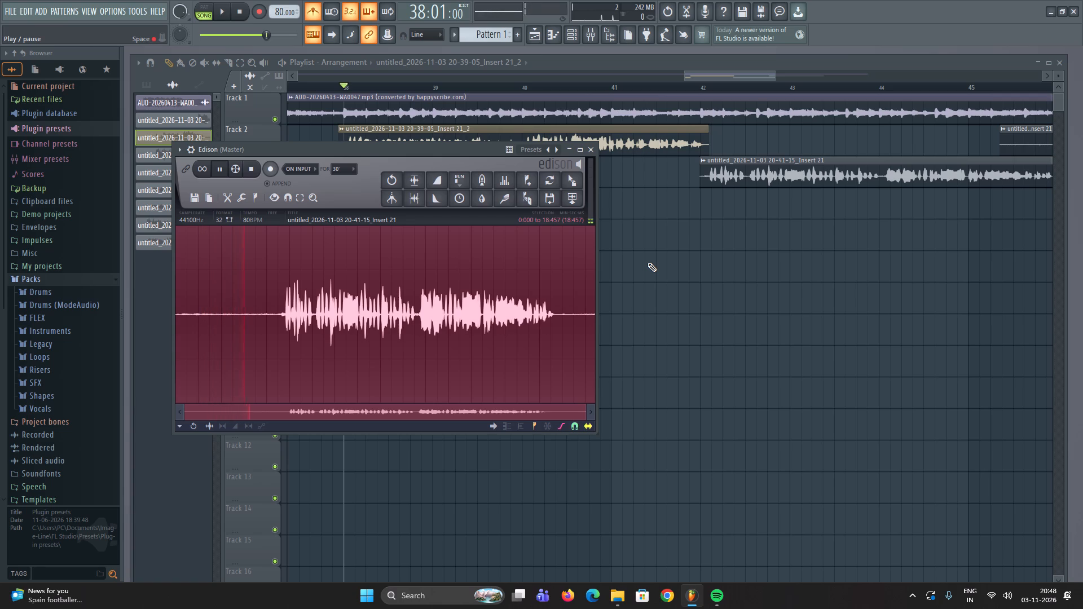
key(space)
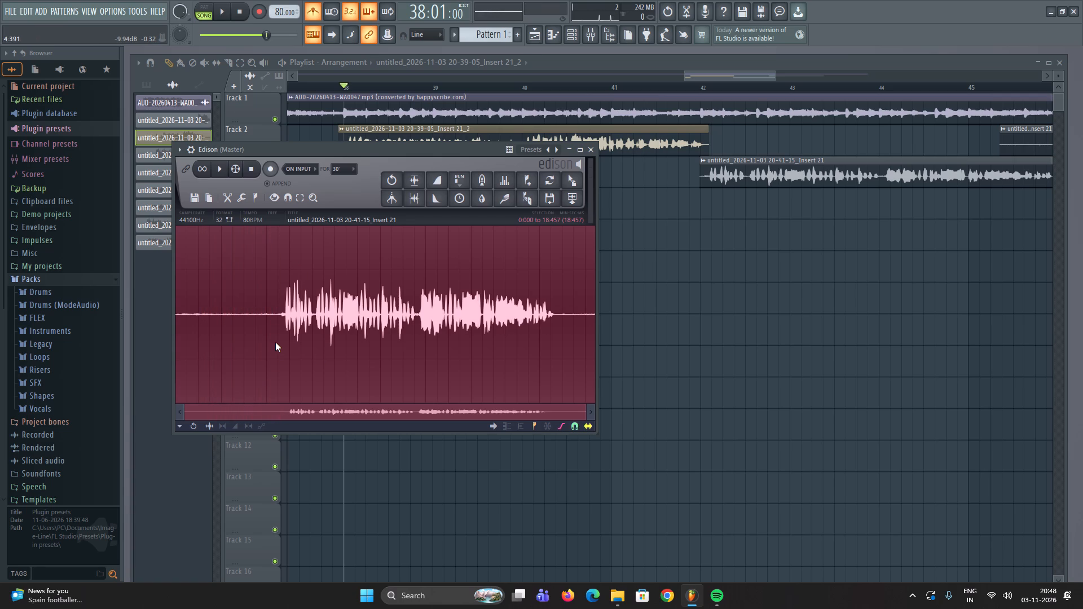
Replace the long 20-41-15 take on Track 3 near bar 42 with the denoised audio from Edison.
drag(569, 186, 585, 180)
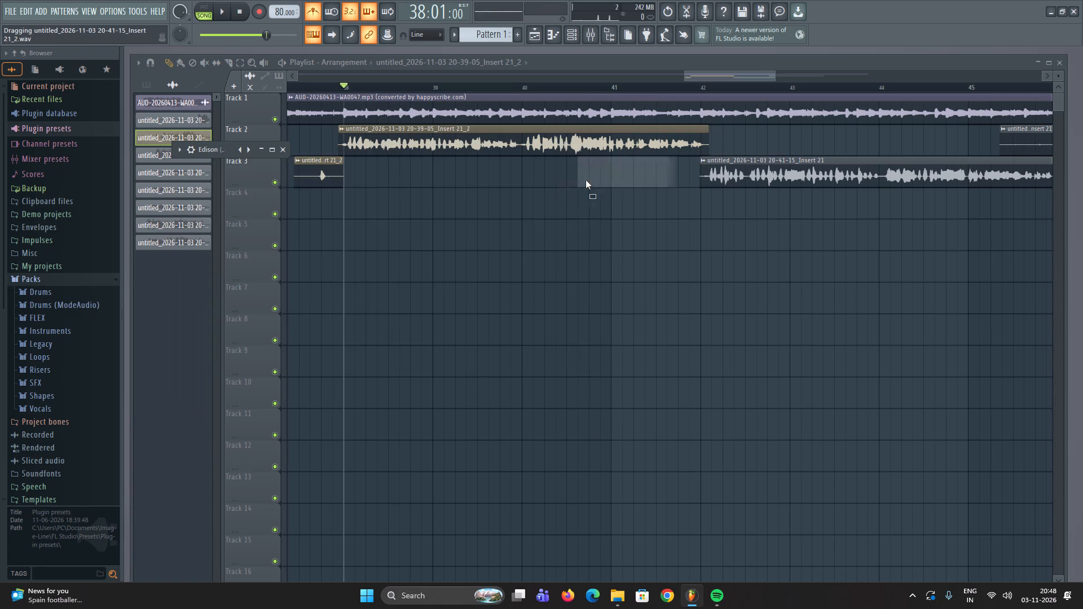
drag(585, 180, 735, 177)
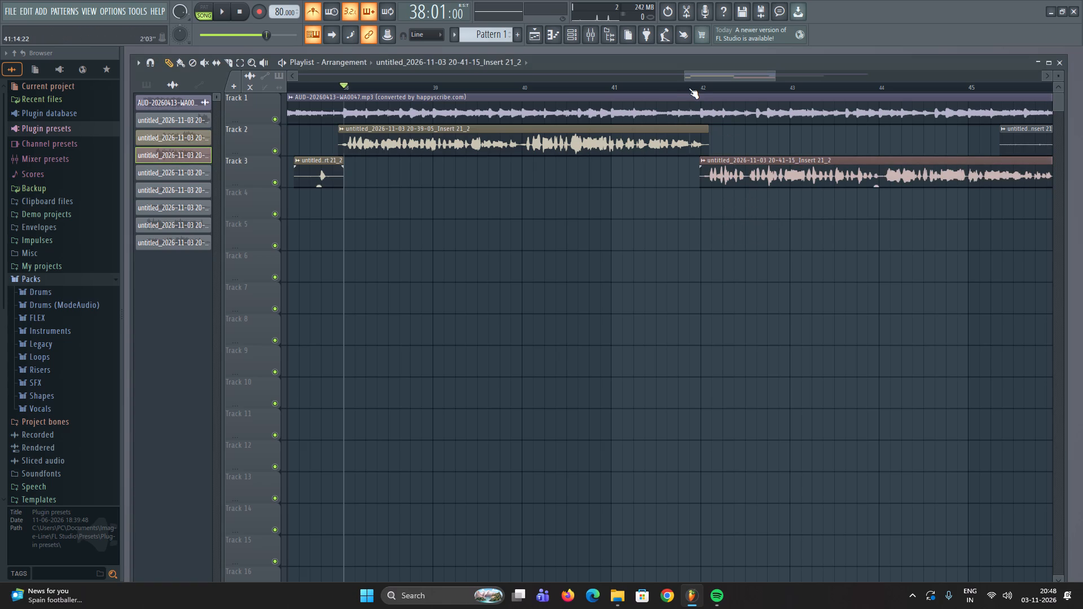
Play the arrangement from 41:15 to check the denoised Track 3 take against the backing audio.
click(689, 88)
key(space)
ctrl+scroll(682, 260, up, 5)
key(space)
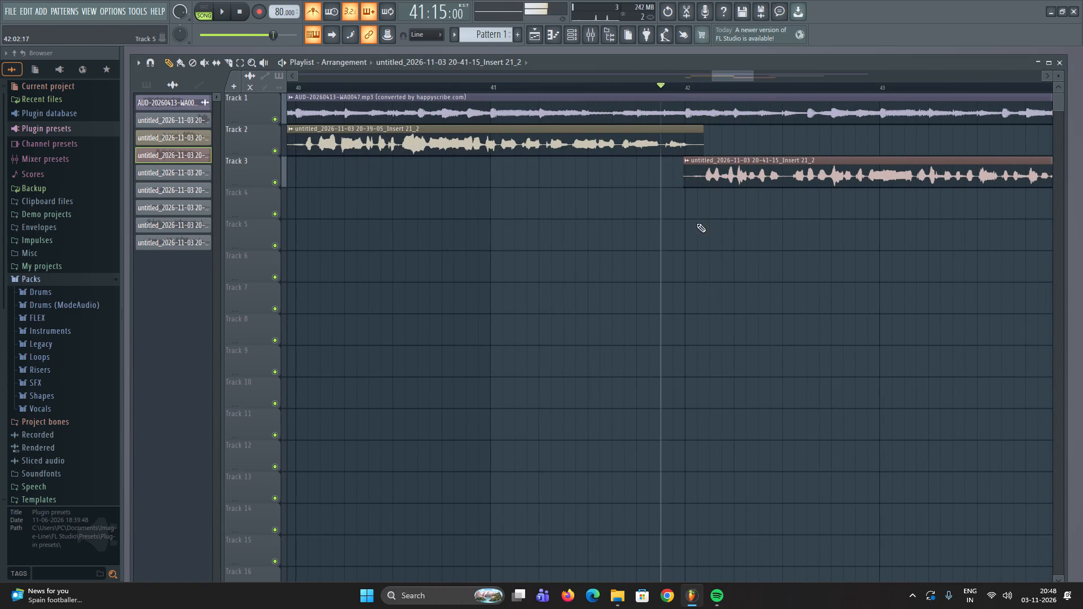
ctrl+scroll(690, 236, down, 7)
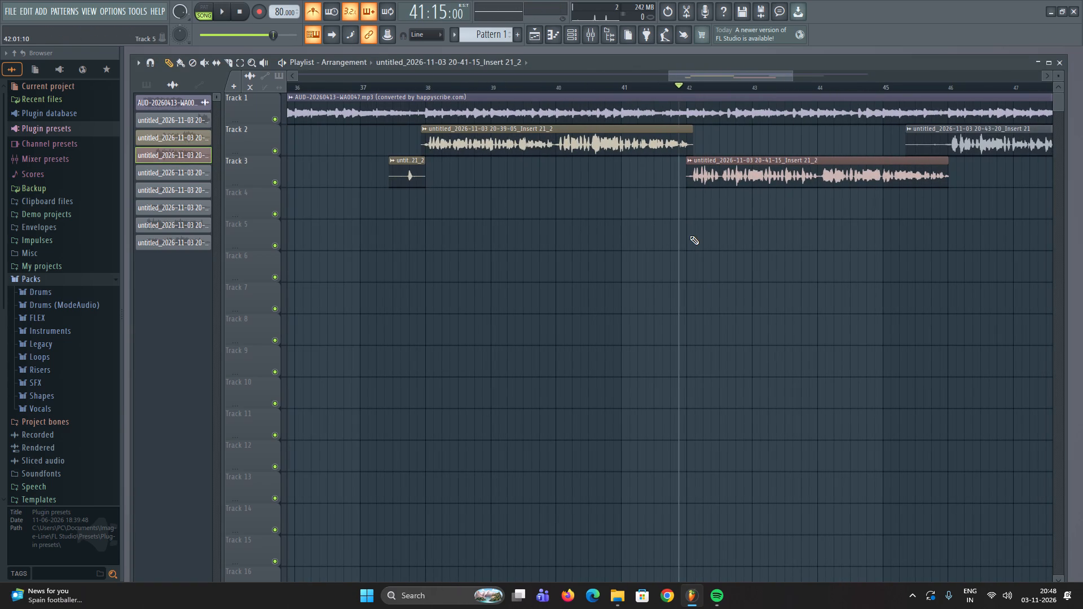
key(space)
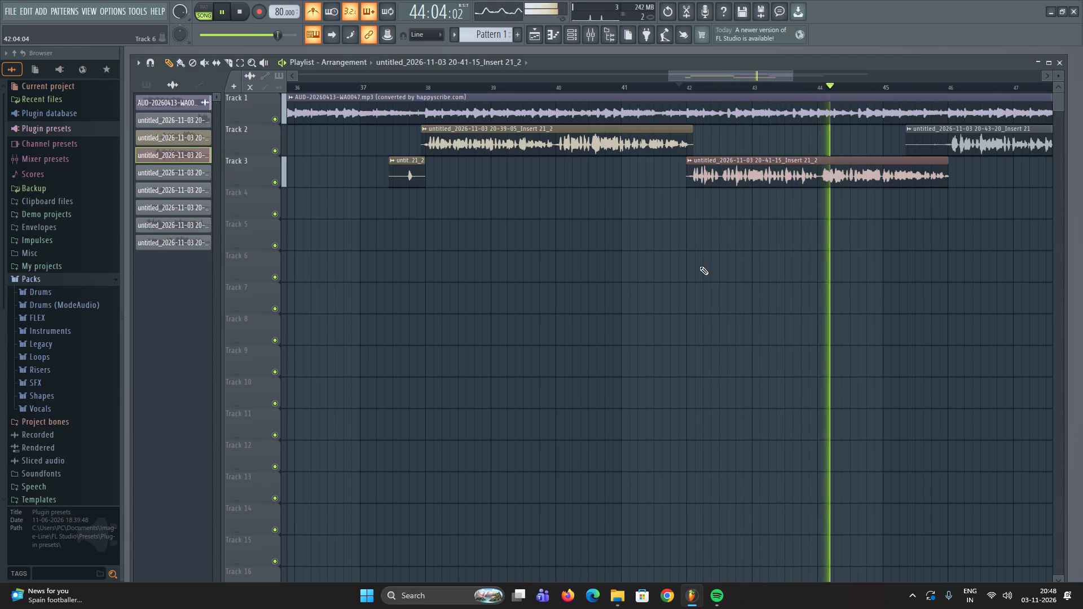
ctrl+scroll(699, 266, down, 7)
ctrl+scroll(813, 253, up, 13)
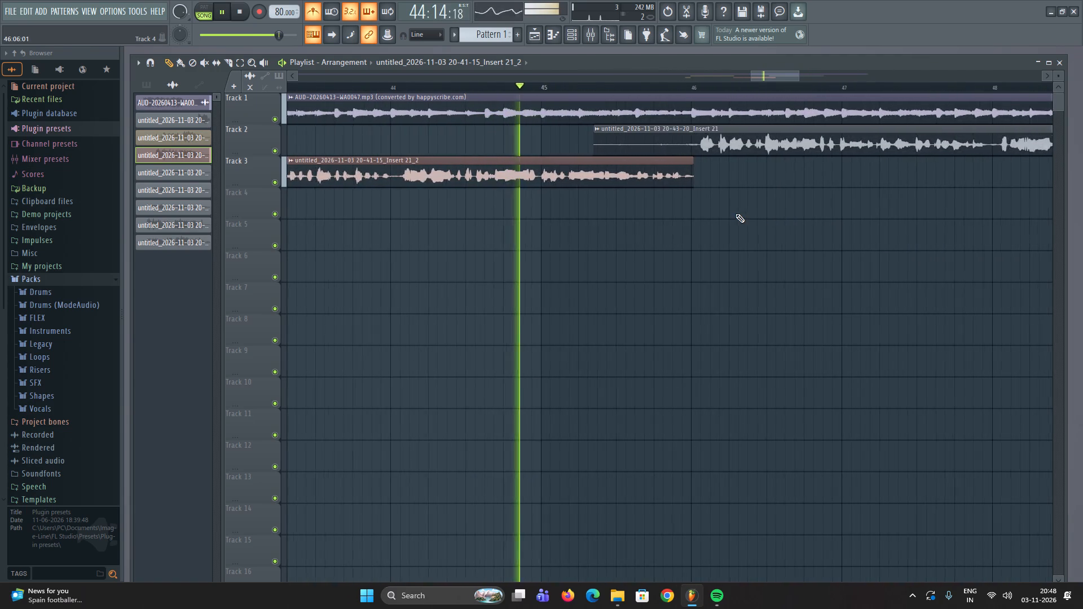
Open the 20-43-20 take on Track 2 in Edison and denoise the whole sample with the existing noise profile.
click(581, 129)
click(685, 158)
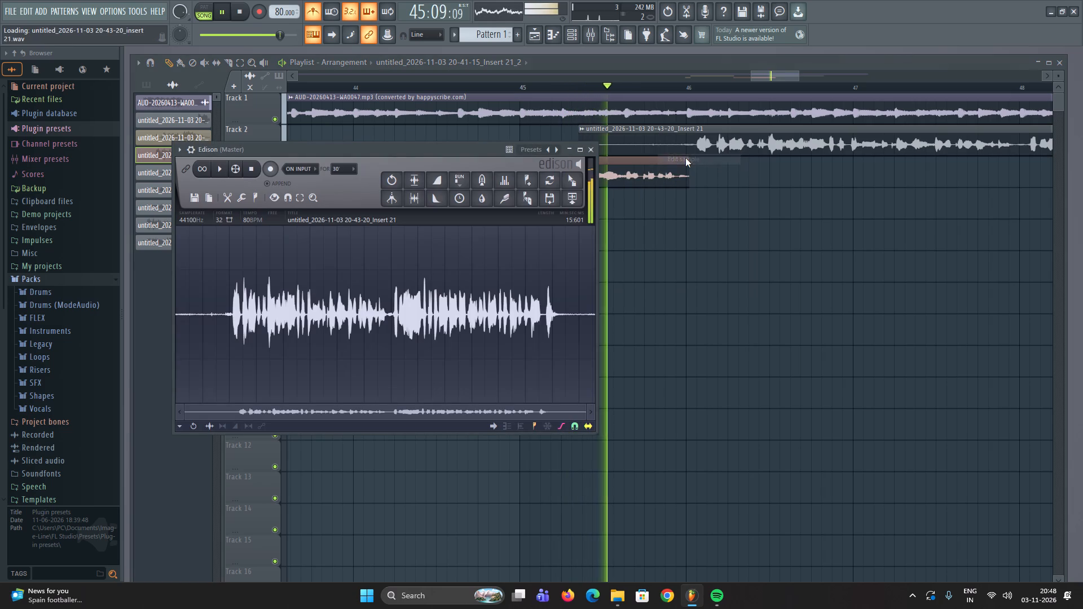
key(ctrl+a)
click(508, 198)
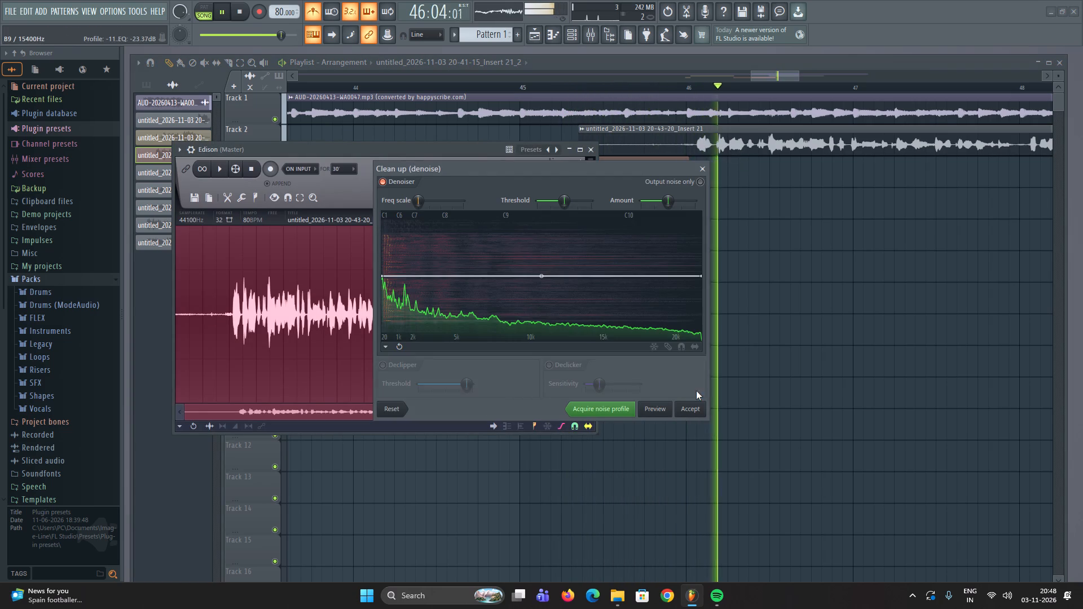
click(694, 409)
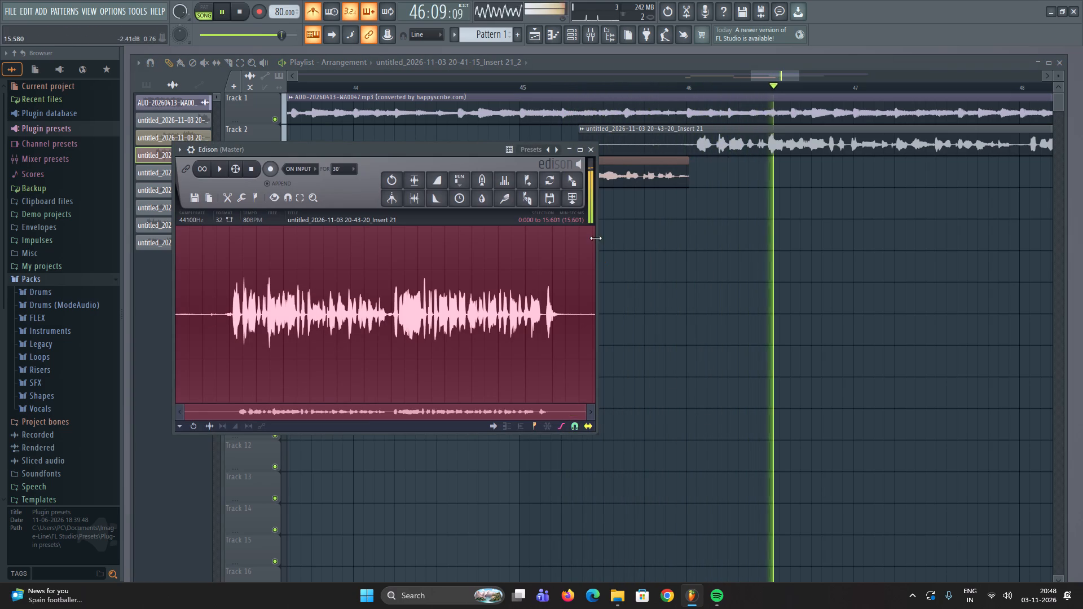
Replace the 20-43-20 take on Track 2 with the denoised audio from Edison and stop playback.
drag(573, 183, 704, 140)
ctrl+scroll(728, 174, down, 3)
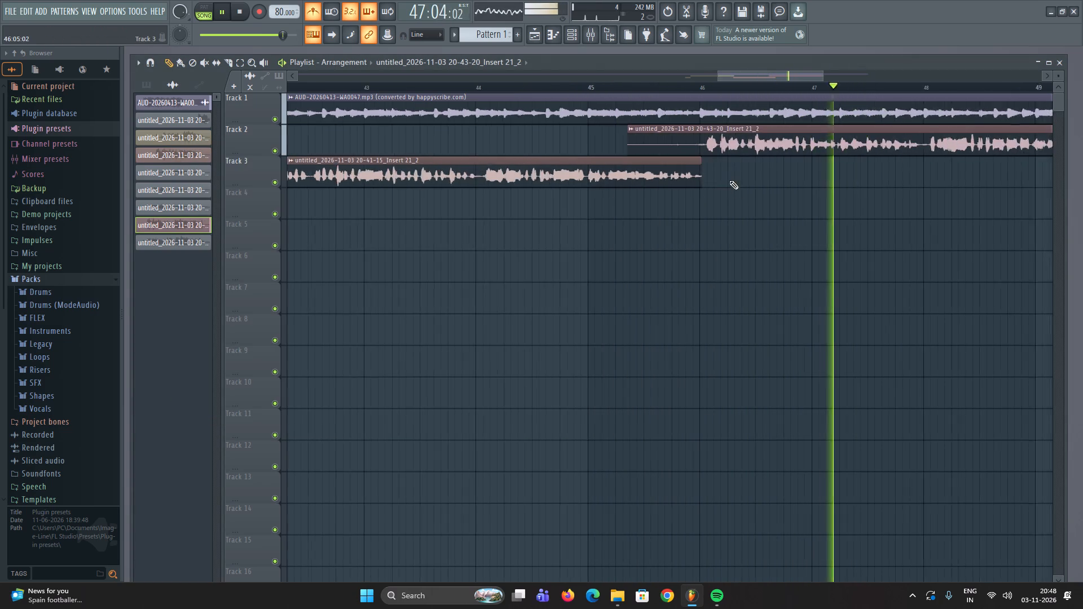
ctrl+scroll(729, 180, down, 7)
key(space)
Trim the quiet start and end of the denoised 20-43-20 clip so it spans about bars 46 to 50.
ctrl+scroll(732, 143, up, 3)
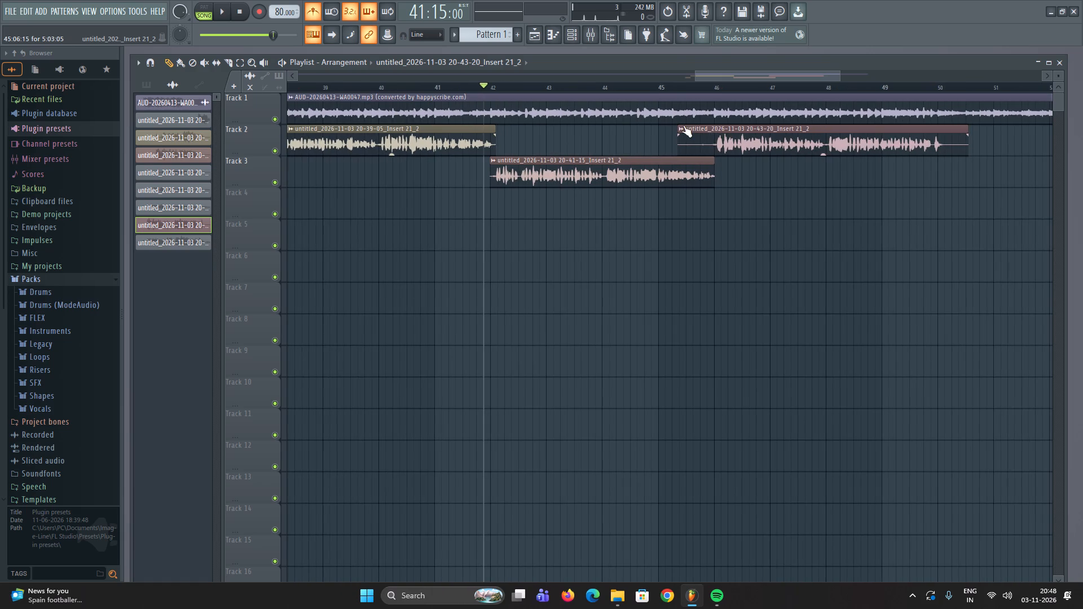
drag(676, 126, 715, 151)
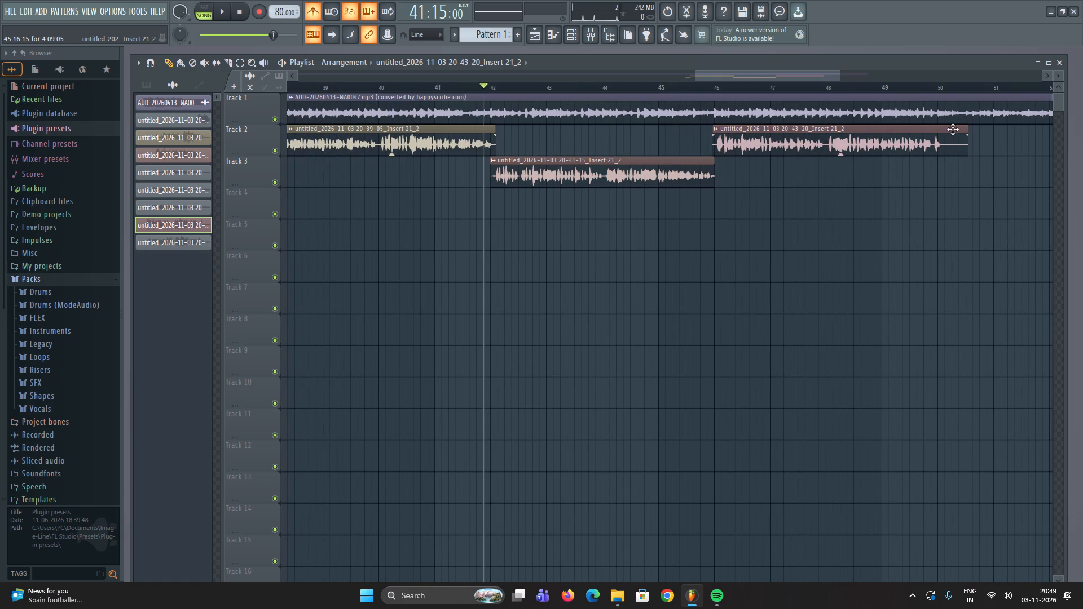
drag(968, 128, 948, 159)
Play the takes from 38:01 and open the Fruity parametric EQ 2 on mixer Insert 21 to view their spectrum.
ctrl+scroll(928, 165, down, 4)
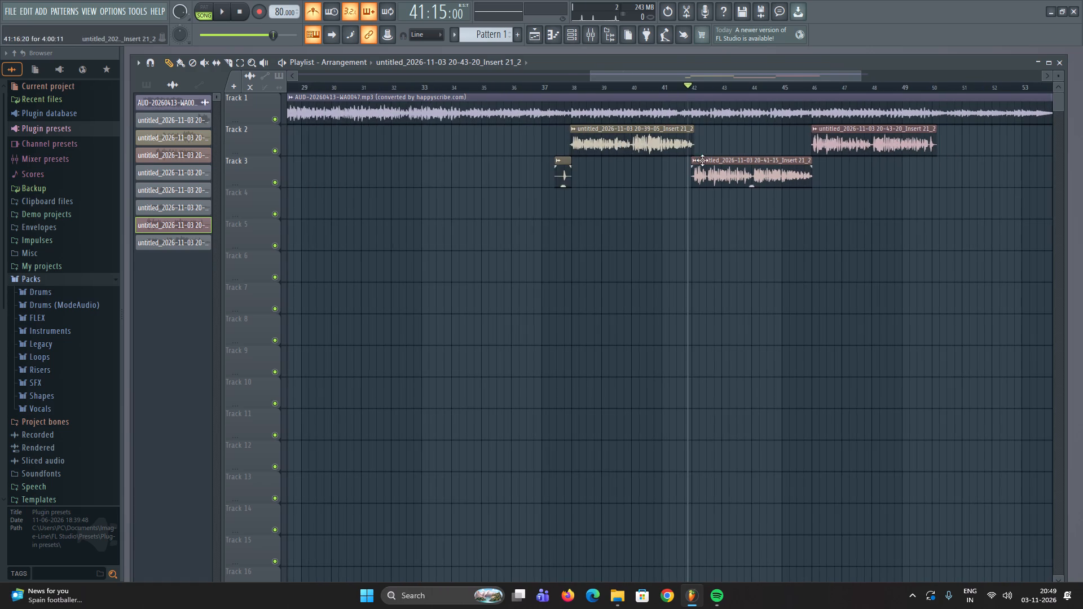
click(567, 80)
click(586, 92)
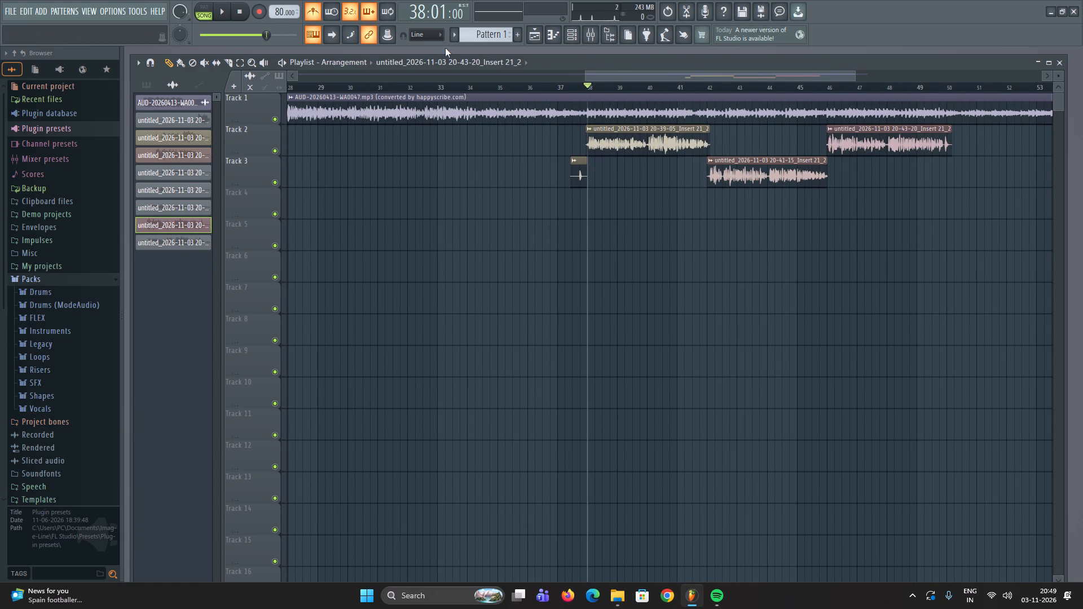
click(597, 37)
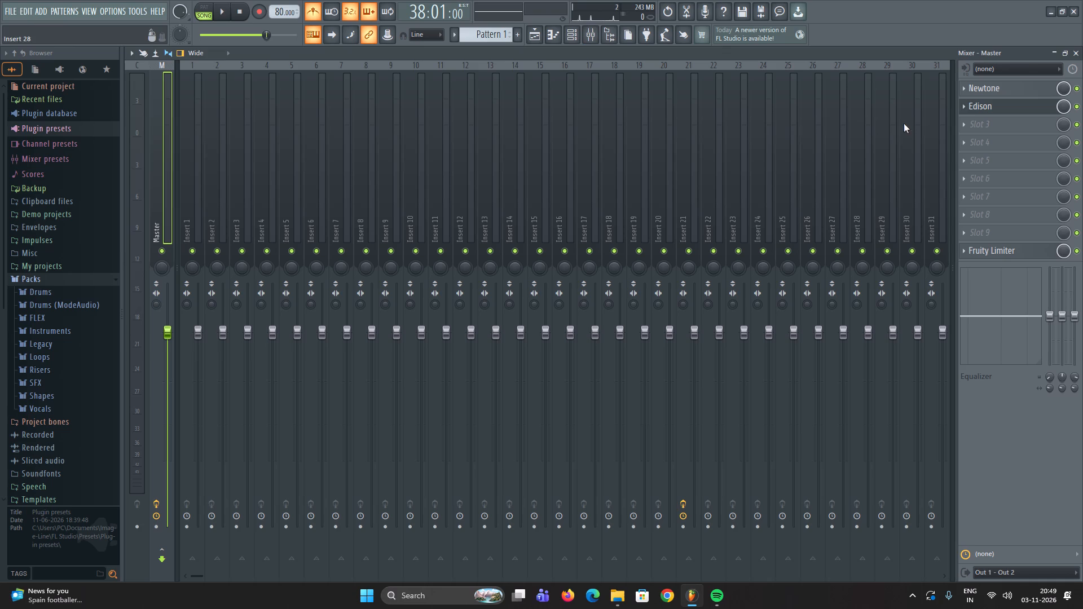
scroll(518, 134, down, 1)
key(space)
click(614, 116)
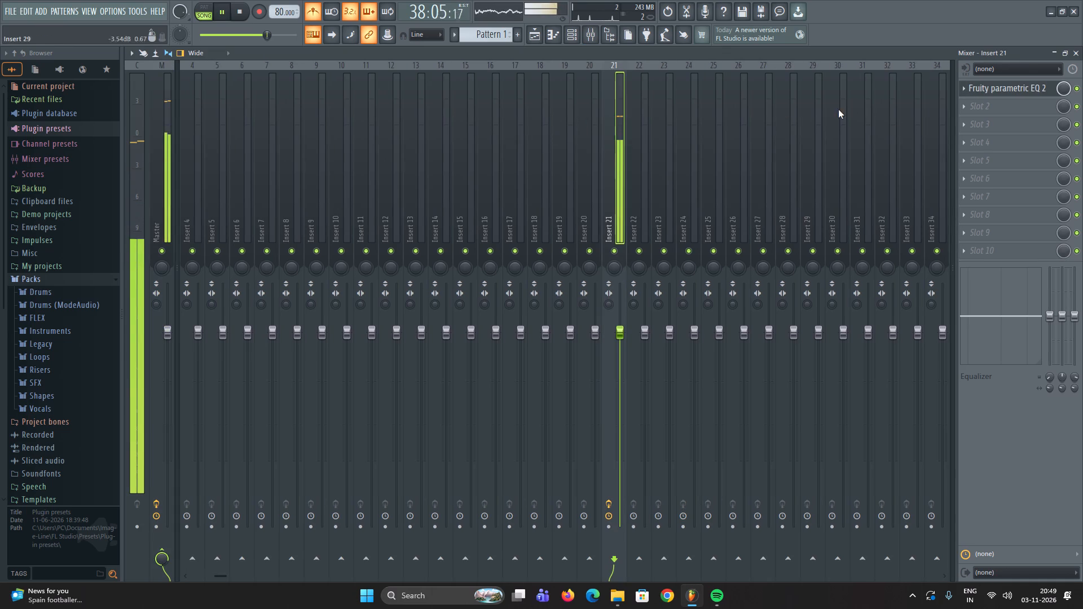
key(space)
click(990, 87)
click(991, 84)
key(space)
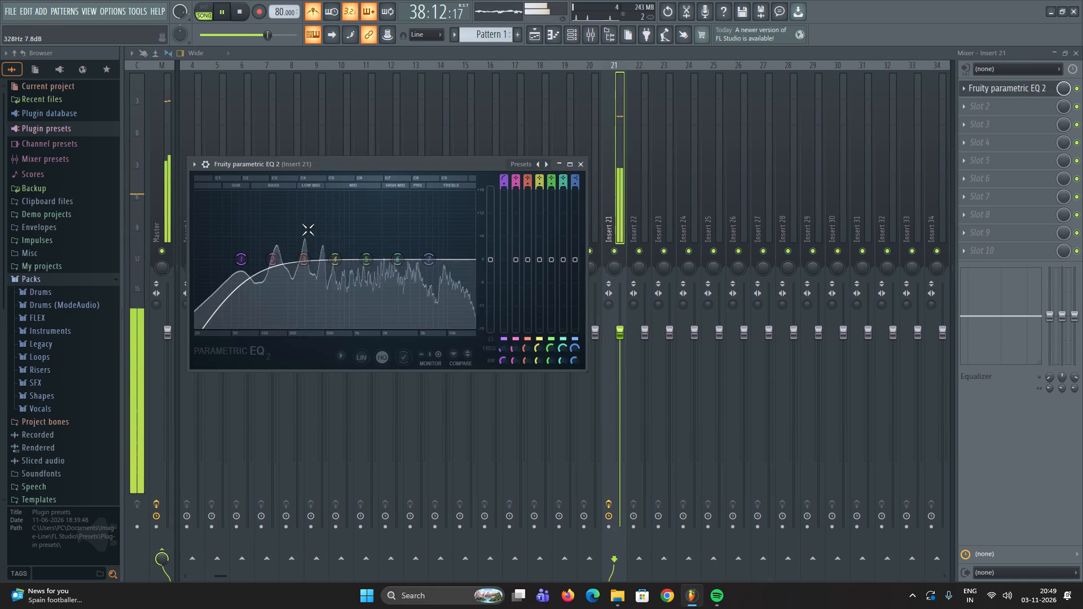
key(space)
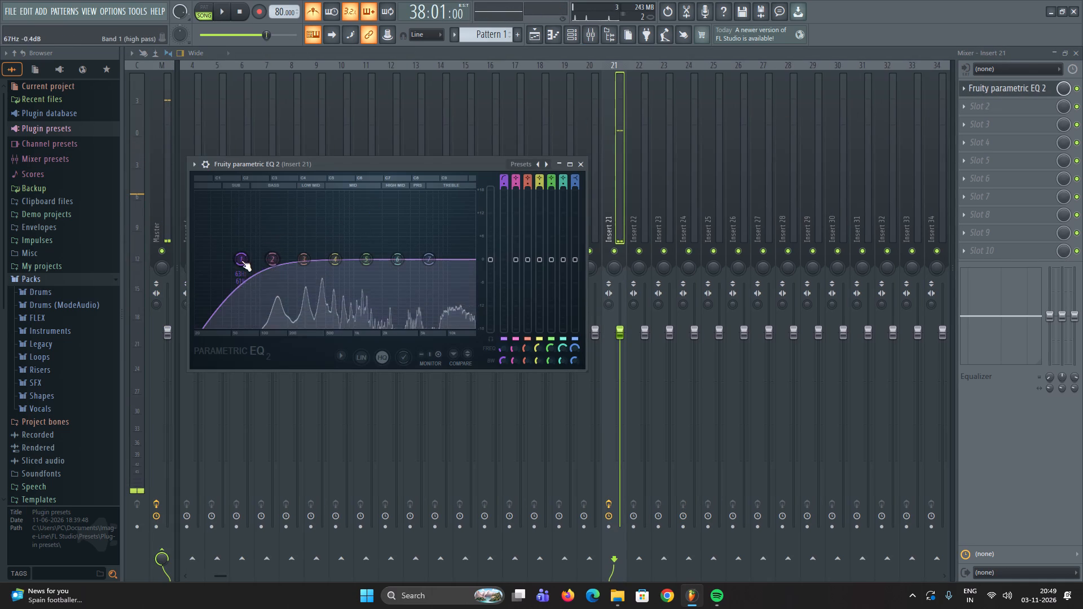
Set the EQ's band 1 high-pass to order Steep 8 and raise its cutoff to just below band 2.
right_click(237, 255)
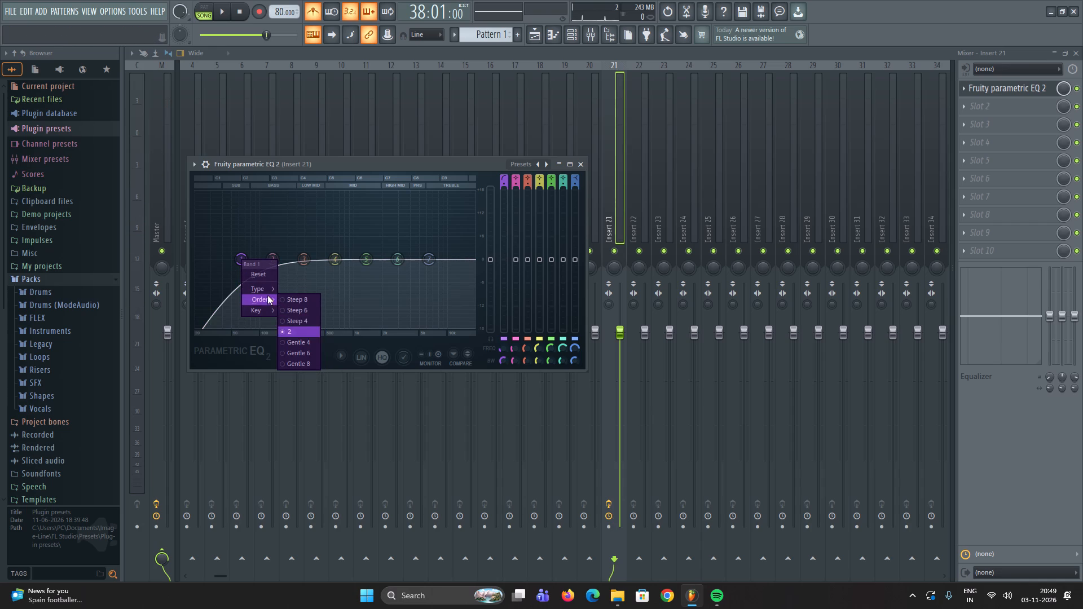
click(314, 295)
key(space)
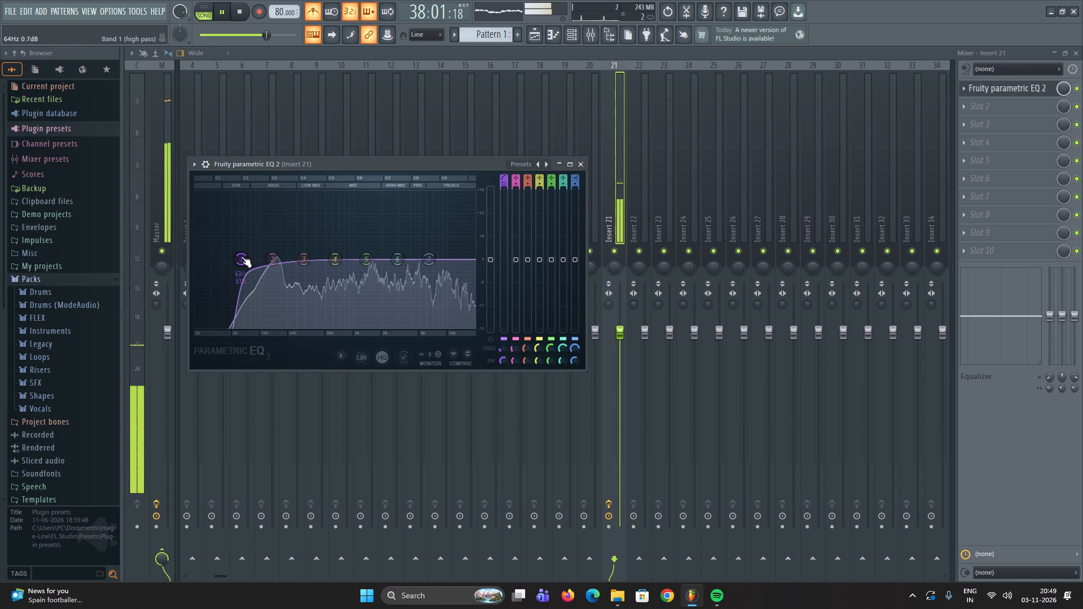
drag(241, 257, 294, 257)
Change EQ band 7 to a steep low-pass, move its cutoff beyond 10 kHz, and close the equalizer.
right_click(434, 258)
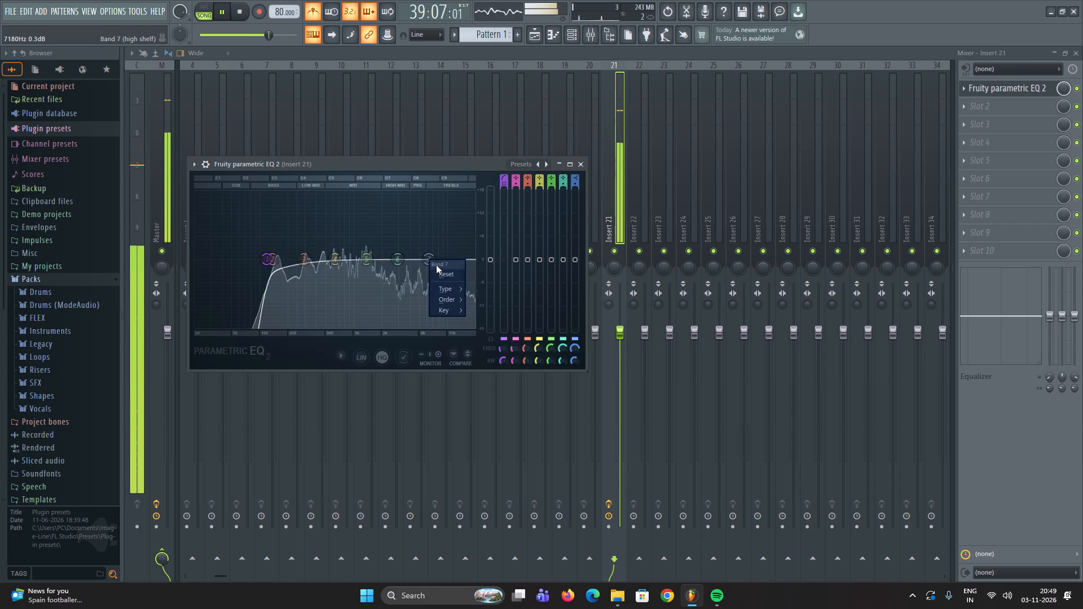
click(485, 298)
right_click(434, 259)
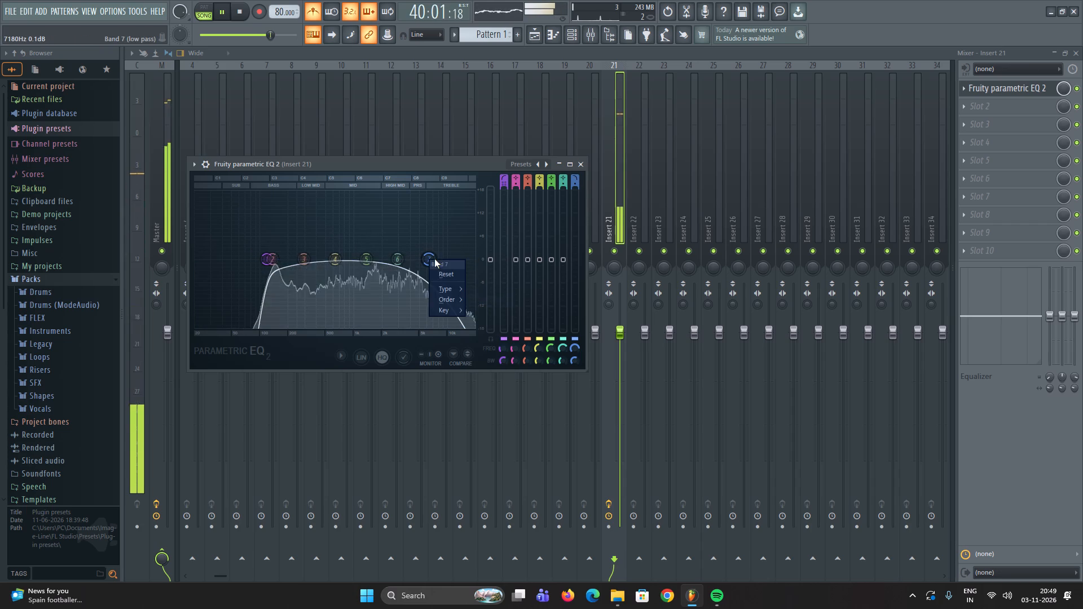
click(484, 299)
drag(427, 251, 466, 252)
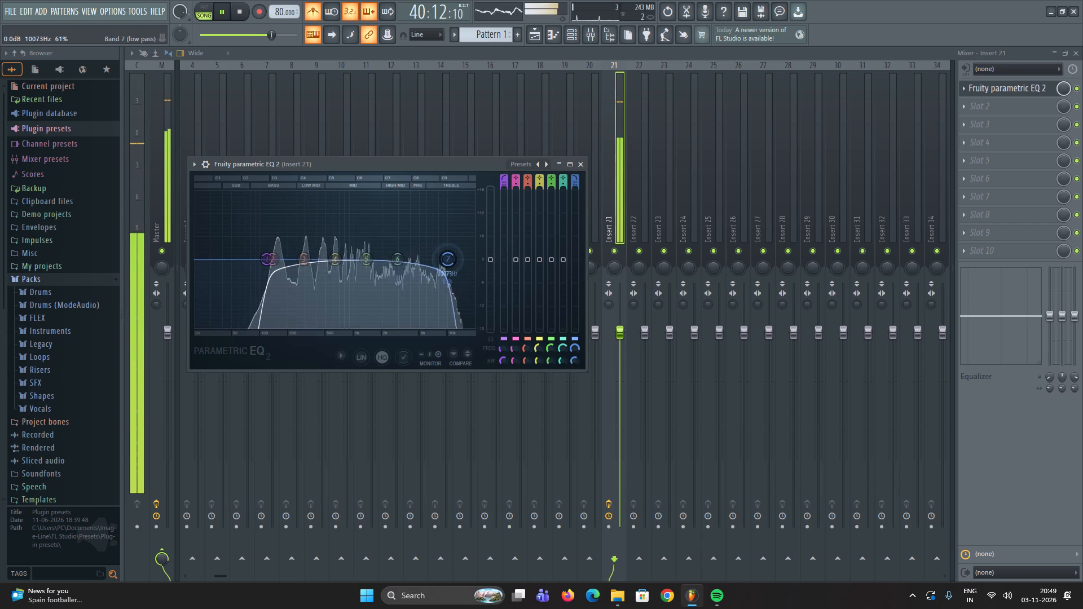
drag(466, 252, 498, 249)
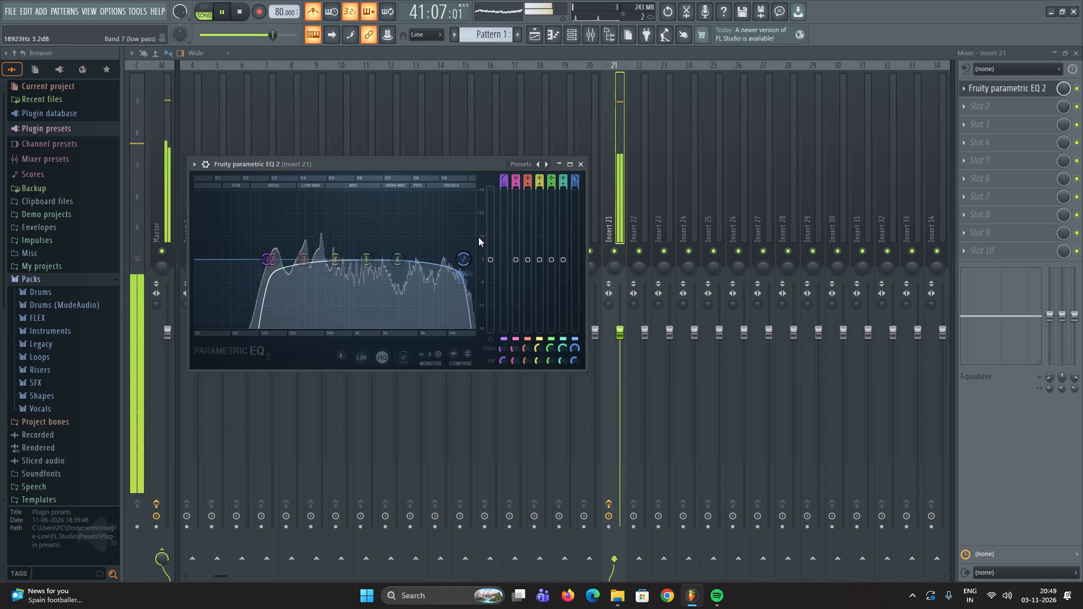
click(582, 168)
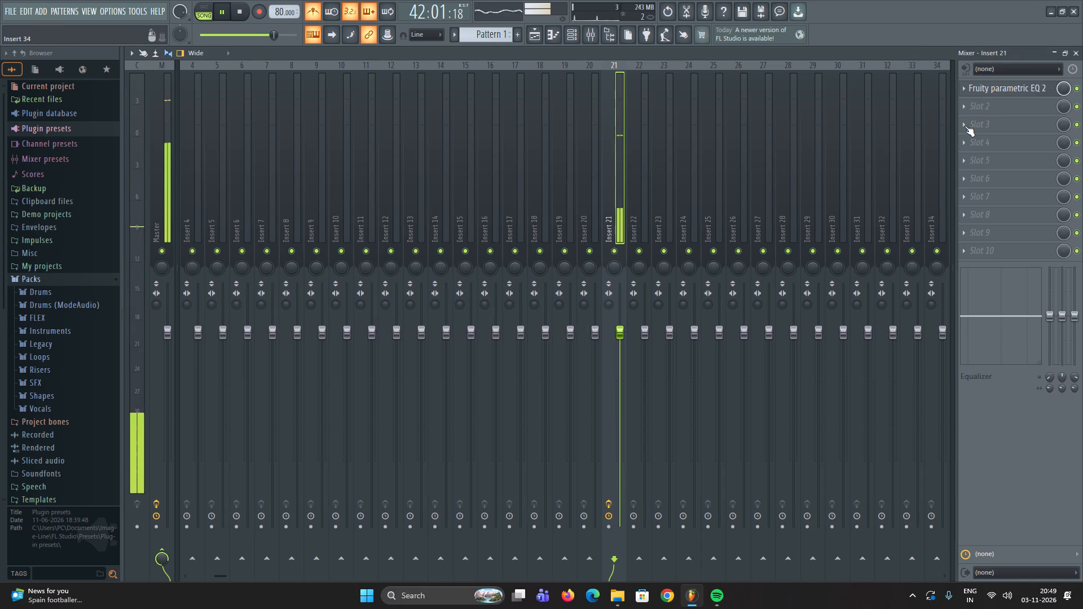
Add Soundgoodizer in Insert 21's second effect slot, set it to mode C and reduce its amount to a low level.
click(966, 108)
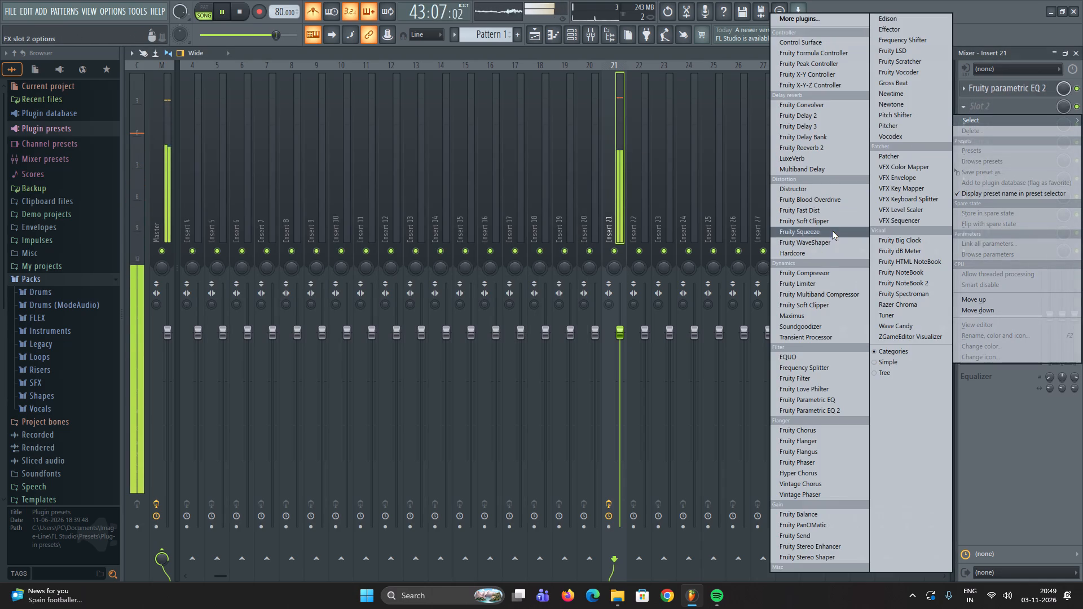
click(819, 323)
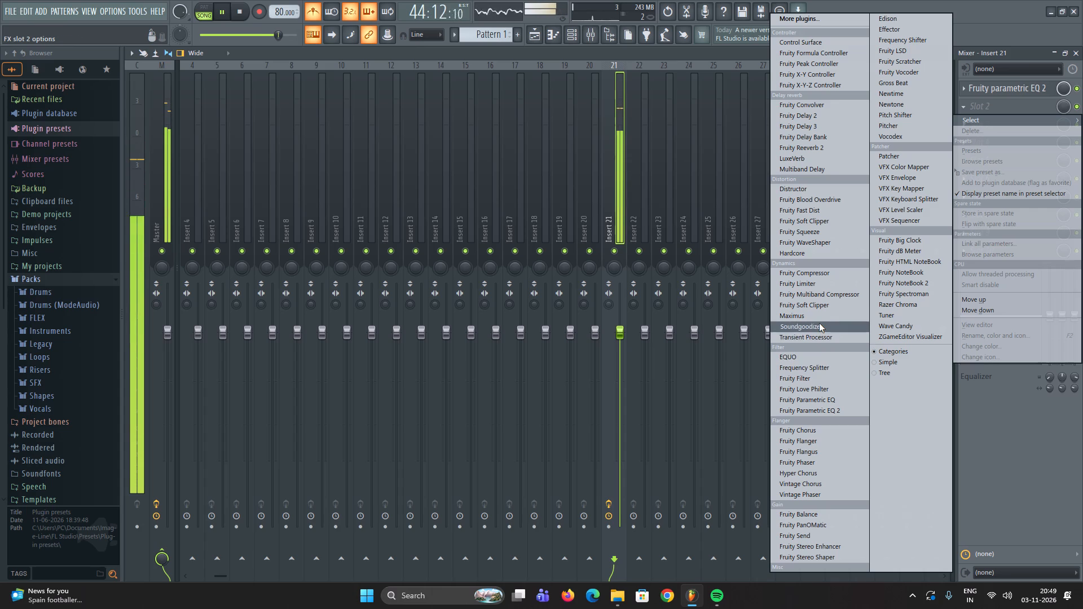
click(252, 326)
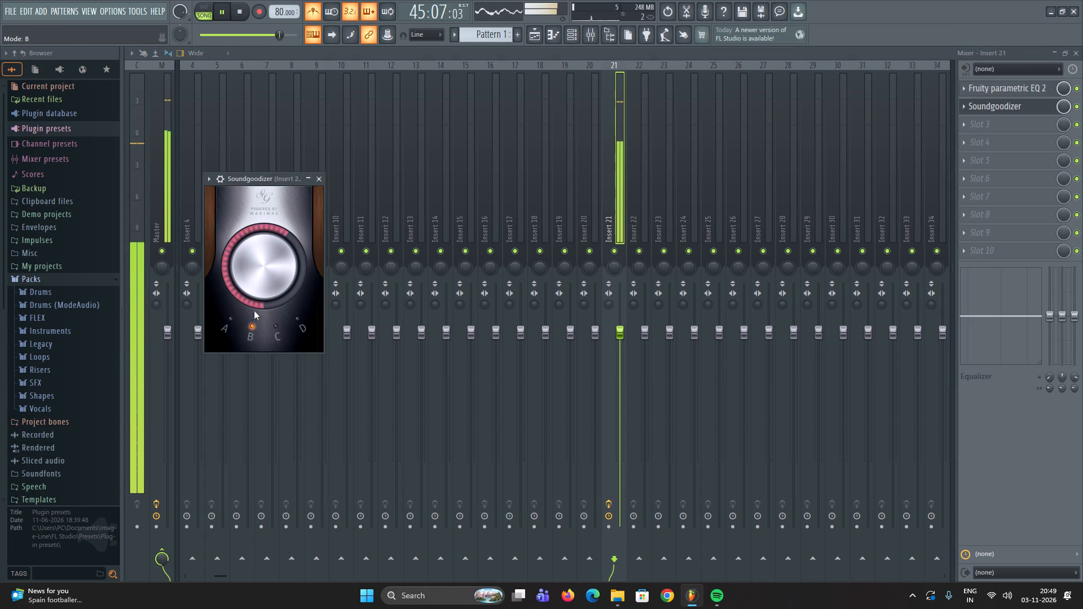
click(266, 264)
click(270, 321)
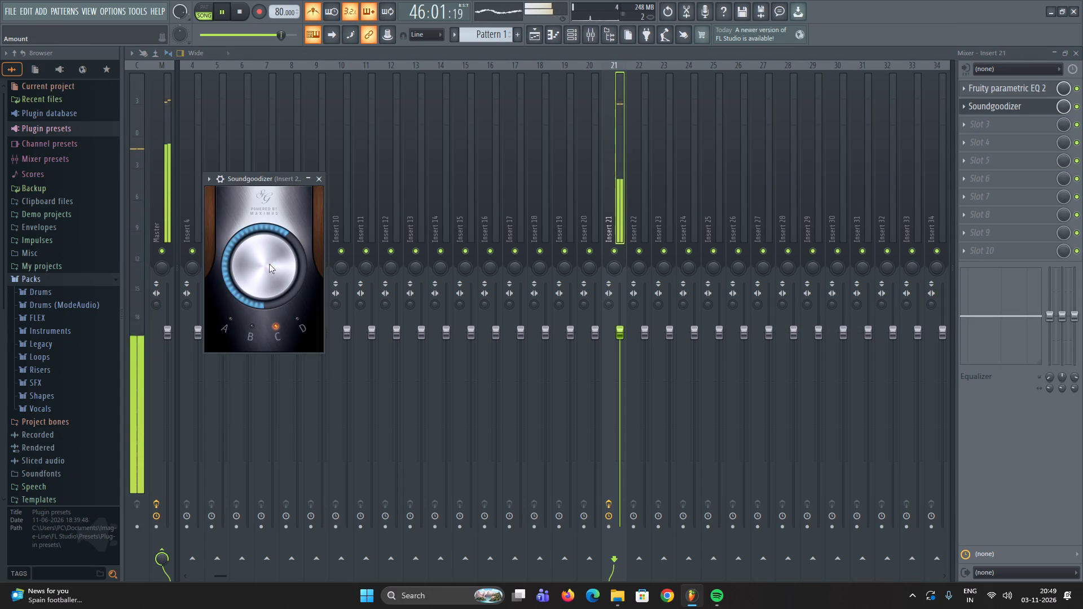
drag(265, 256, 267, 346)
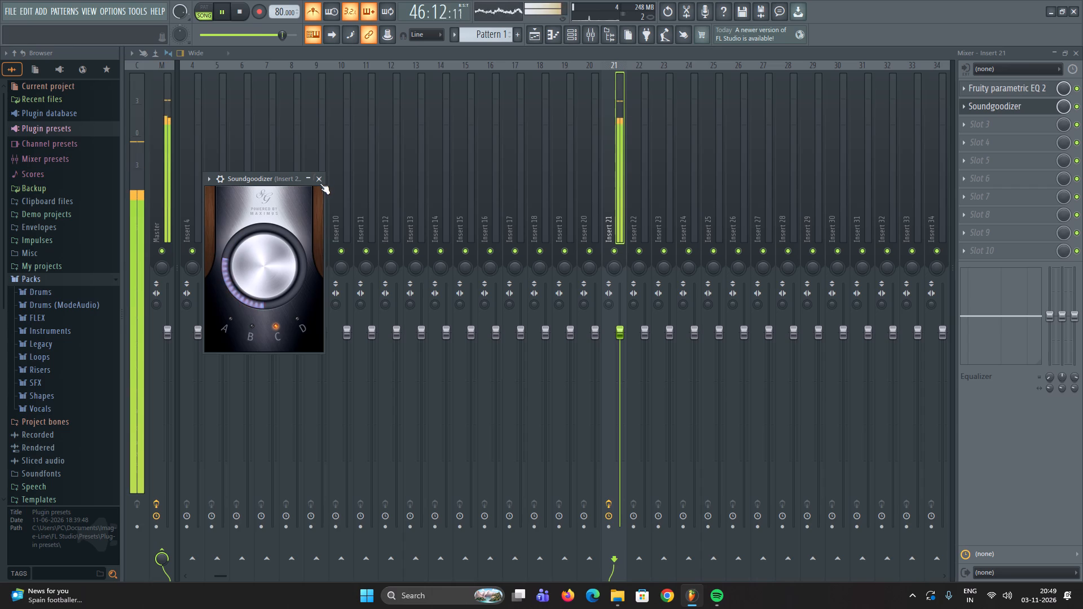
drag(268, 241, 268, 261)
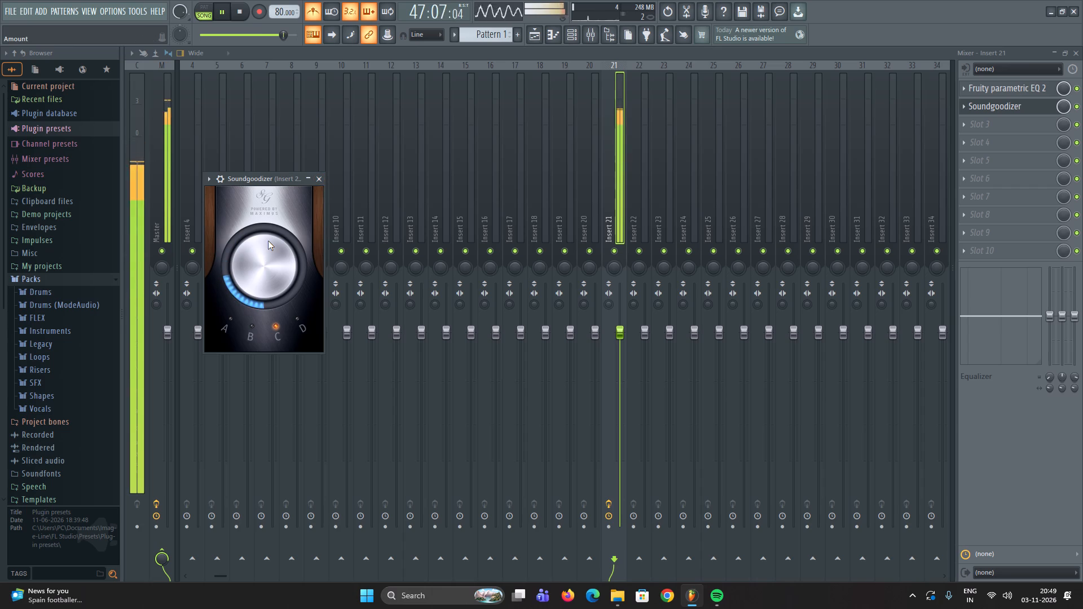
drag(268, 241, 268, 257)
click(325, 178)
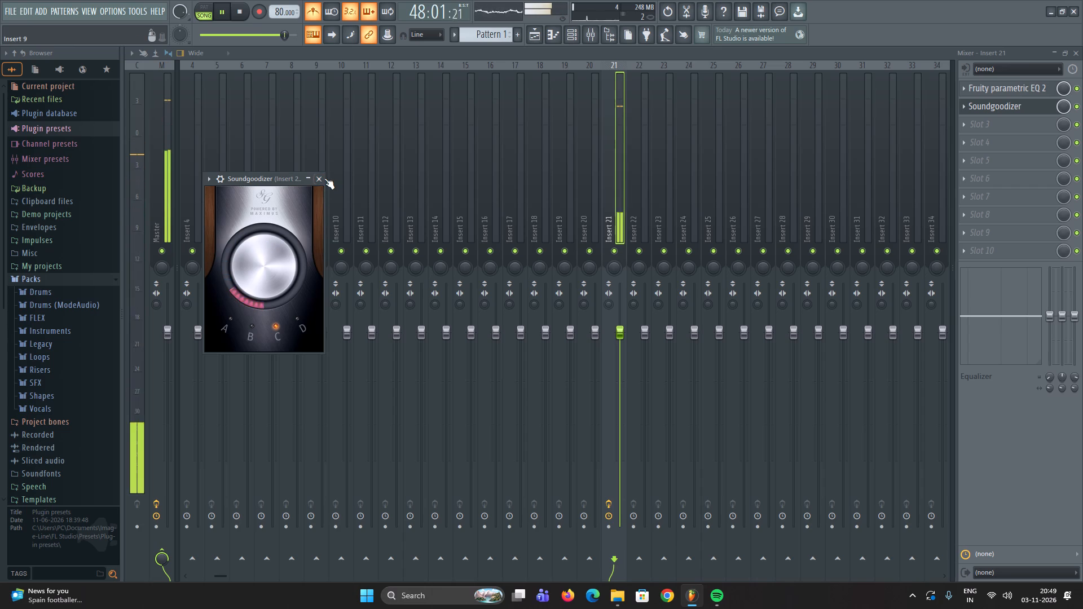
click(319, 179)
Add Fruity parametric EQ 2 in Insert 21's third effect slot, load its Vocal Presence preset, and close it.
click(963, 125)
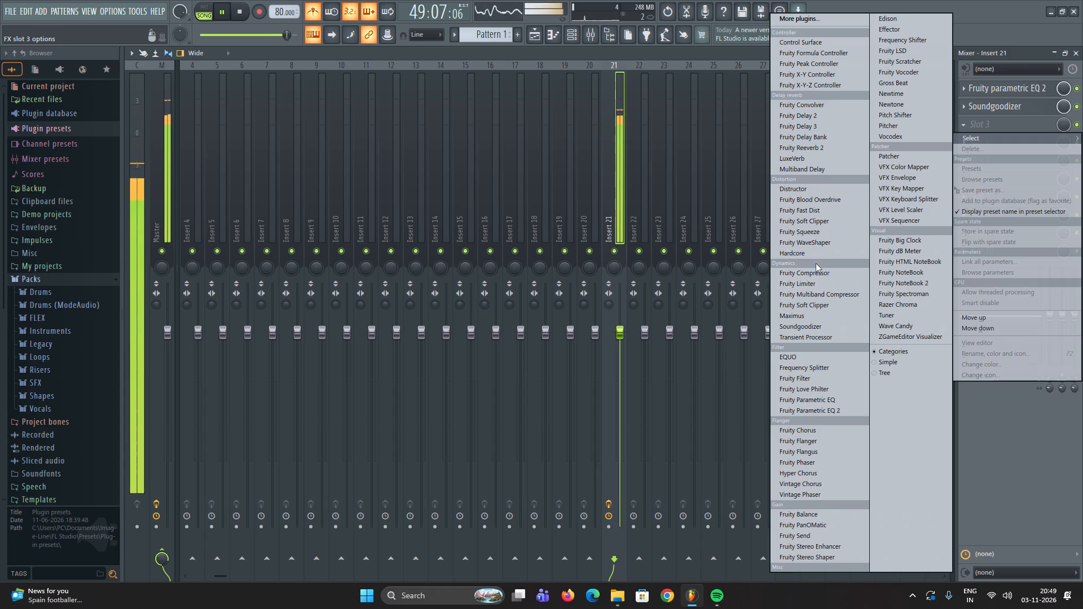
click(812, 409)
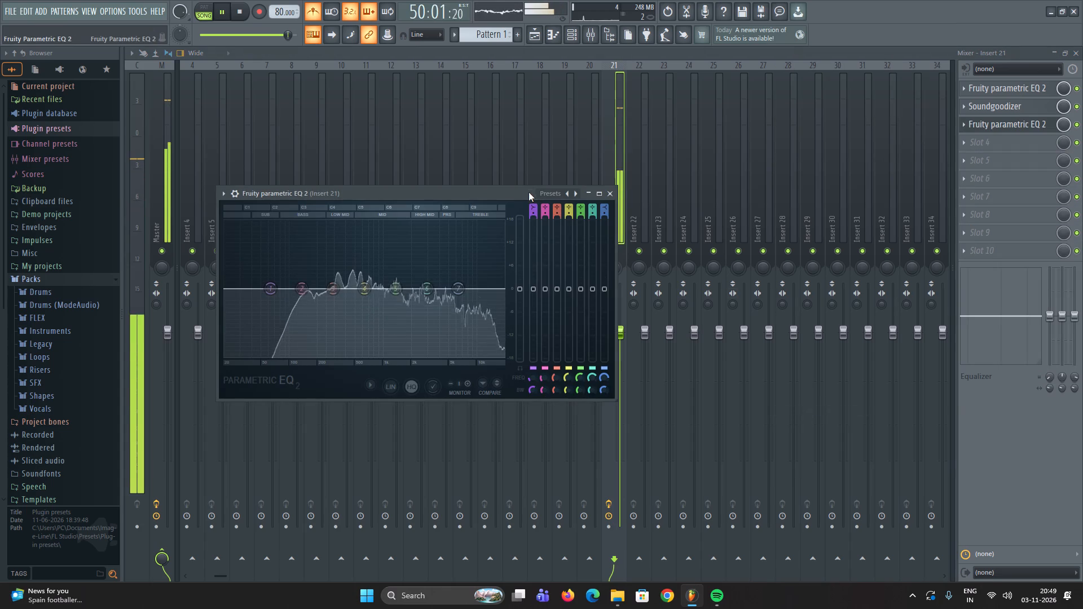
click(556, 197)
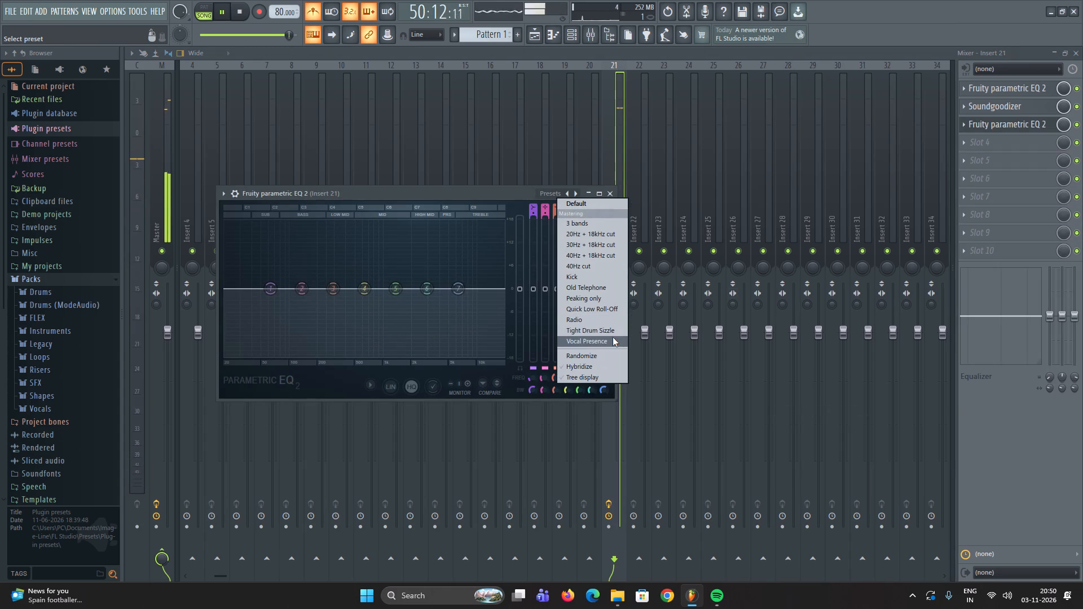
click(611, 339)
key(space)
key(space)
click(606, 192)
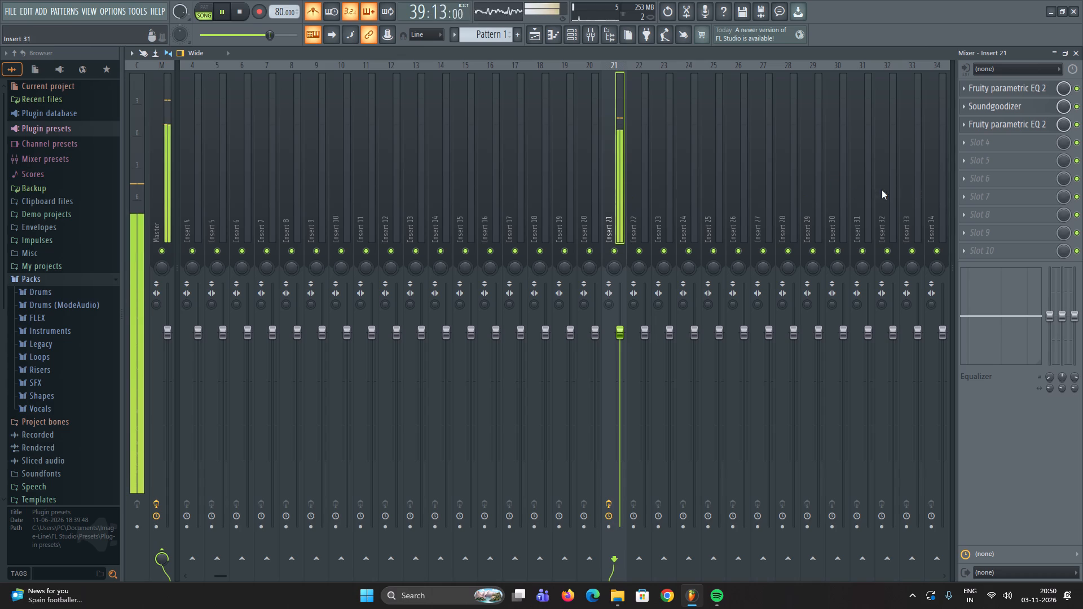
Add another Fruity parametric EQ 2 in slot 4, enlarge it, and make band 5 a narrow cut of about -4.6 dB near 653 Hz.
click(965, 144)
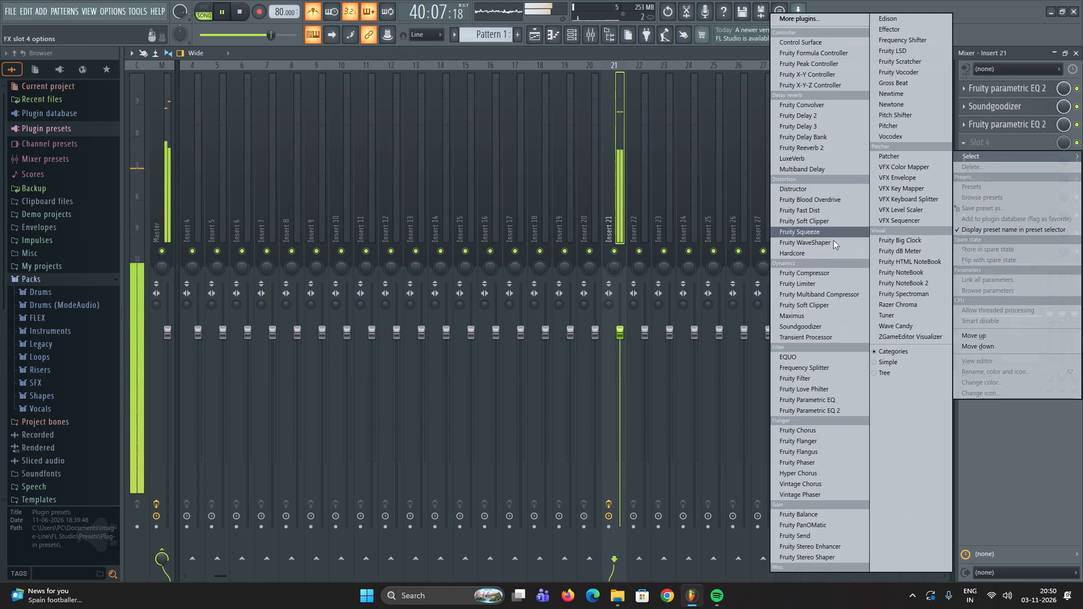
click(816, 409)
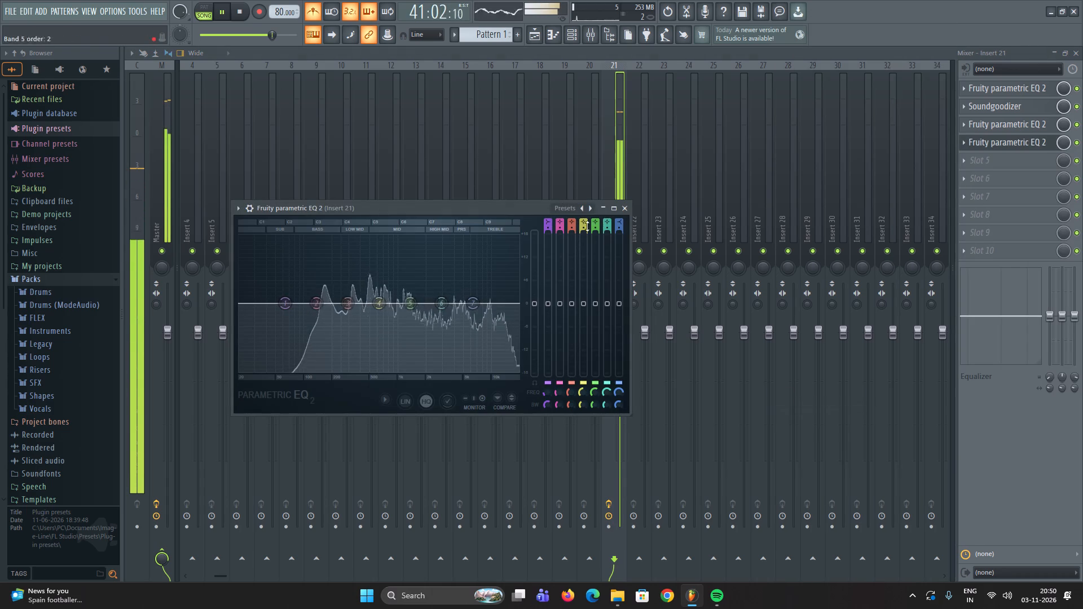
click(614, 209)
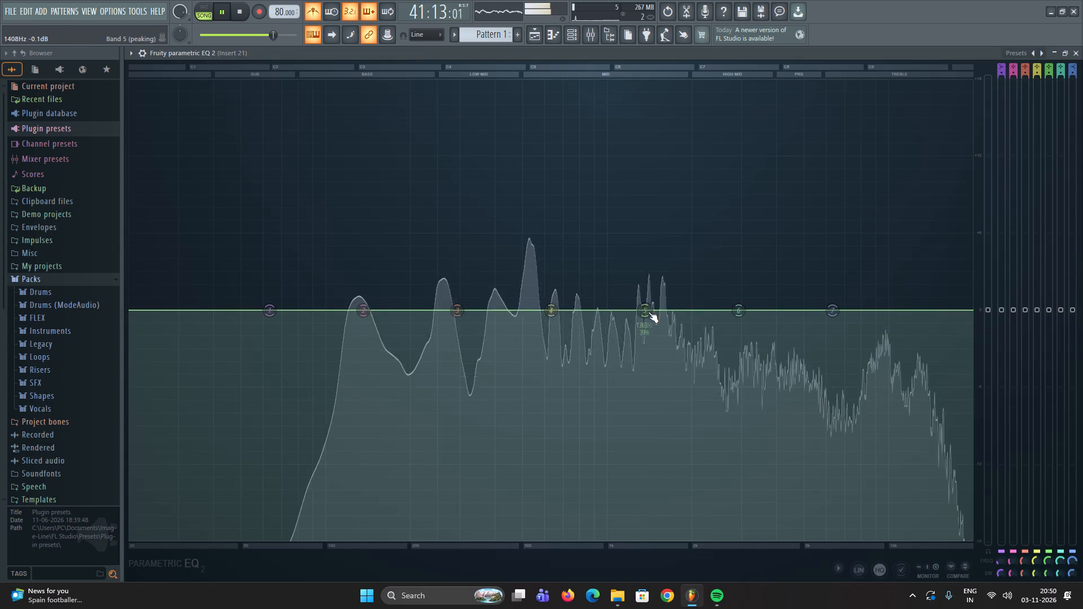
scroll(648, 312, down, 3)
drag(648, 312, 591, 101)
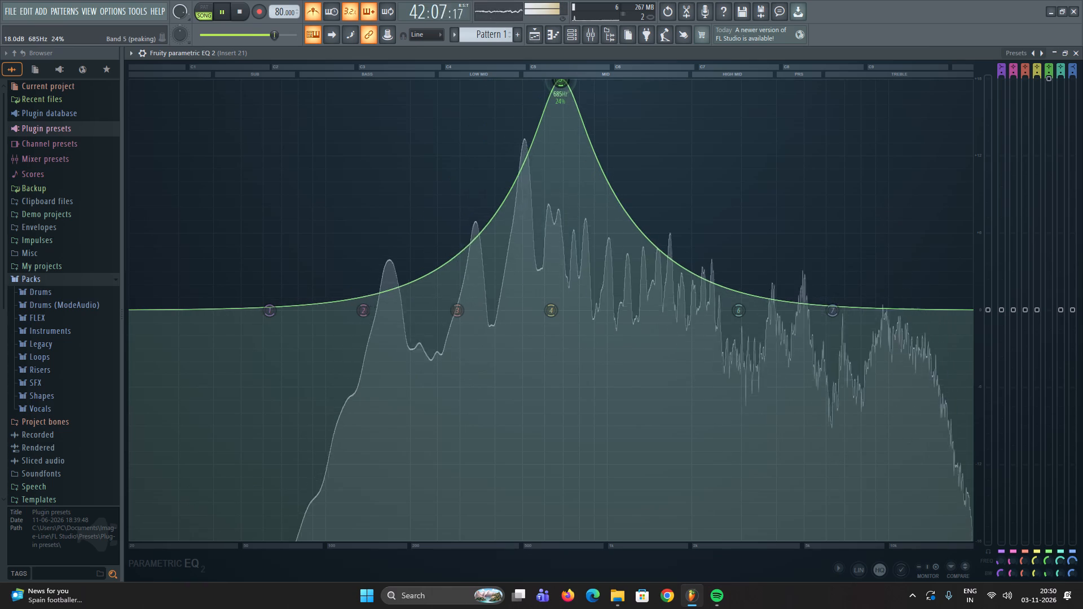
drag(591, 101, 593, 358)
scroll(565, 368, down, 2)
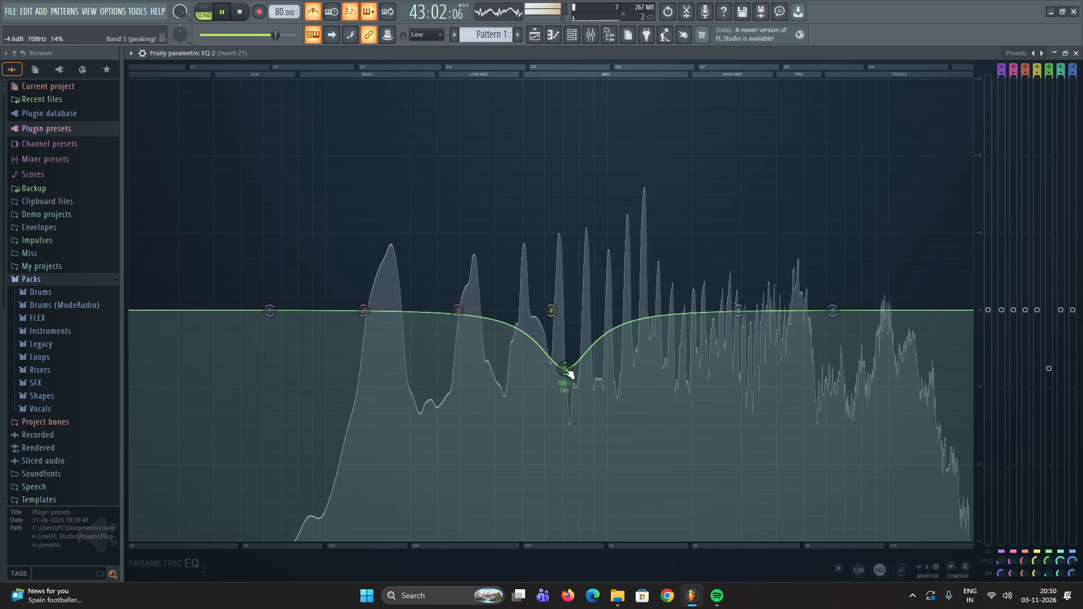
drag(564, 368, 557, 369)
scroll(554, 369, down, 1)
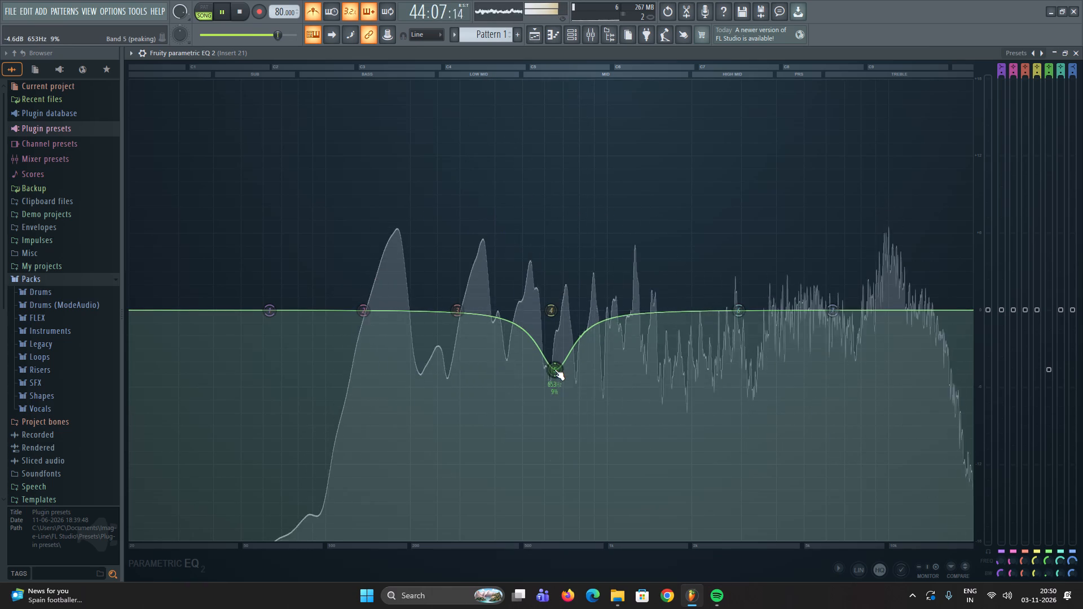
Sweep EQ band 3 through the low frequencies, settling on a narrow cut of about -3.3 dB near 207 Hz.
scroll(456, 315, down, 4)
drag(456, 315, 408, 112)
scroll(388, 80, down, 2)
drag(388, 80, 384, 292)
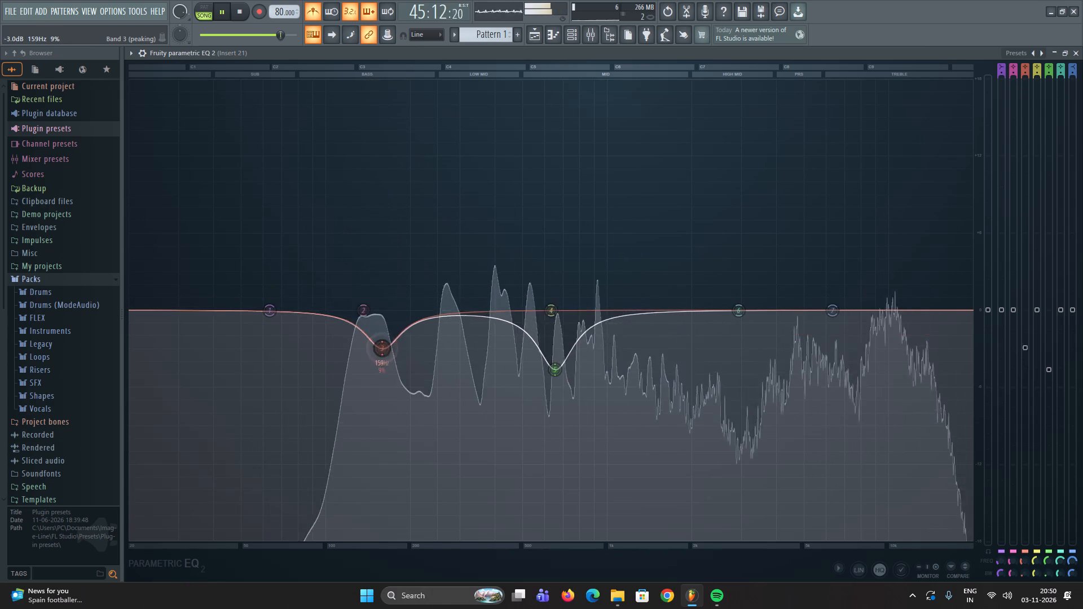
drag(384, 292, 384, 299)
scroll(384, 358, down, 1)
drag(384, 358, 402, 355)
scroll(408, 355, up, 1)
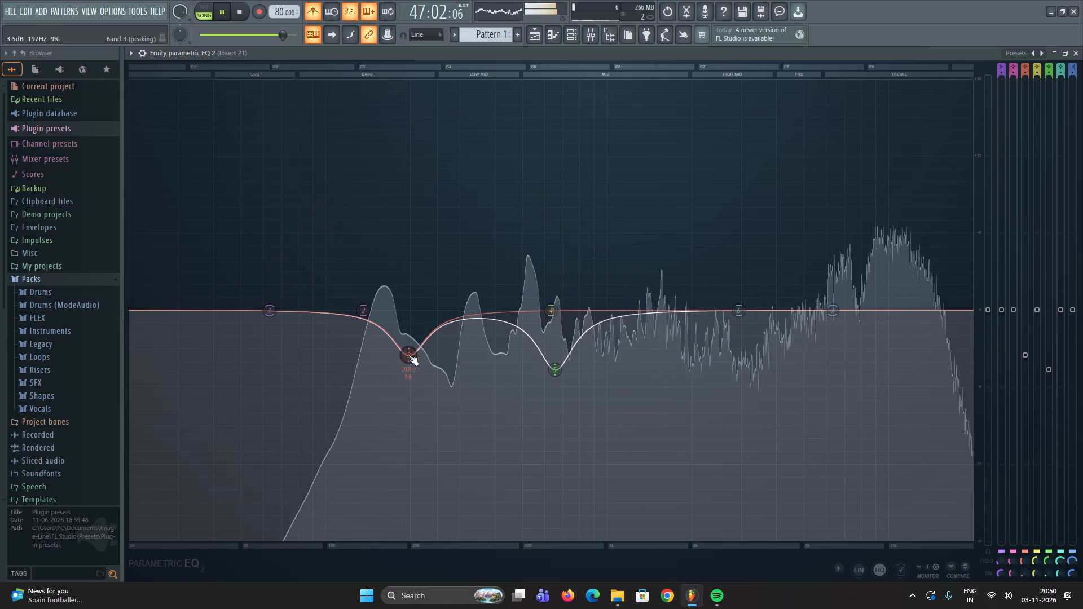
click(408, 355)
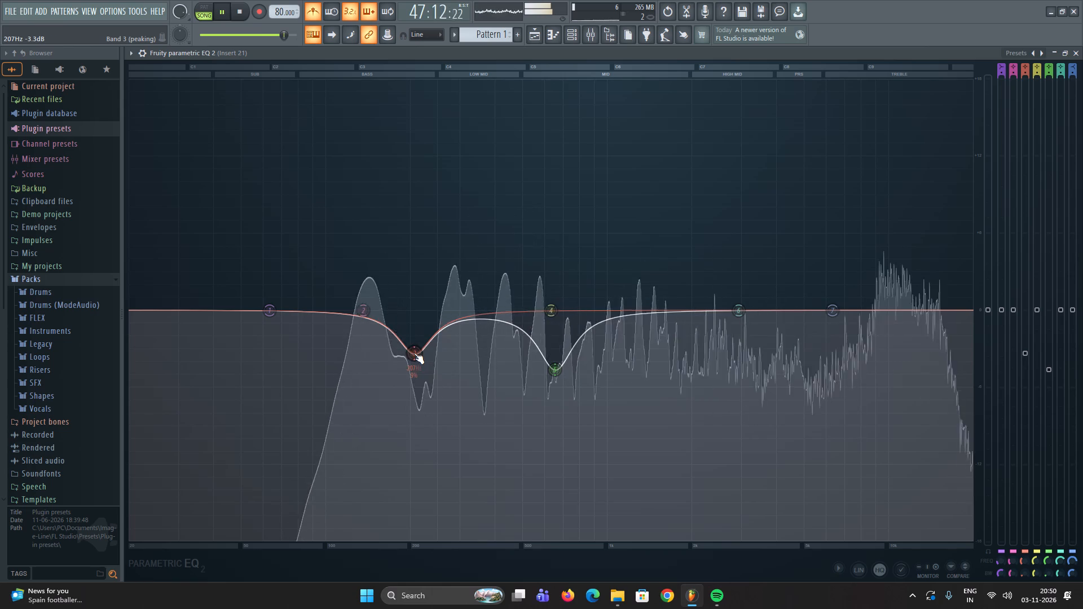
scroll(414, 353, down, 1)
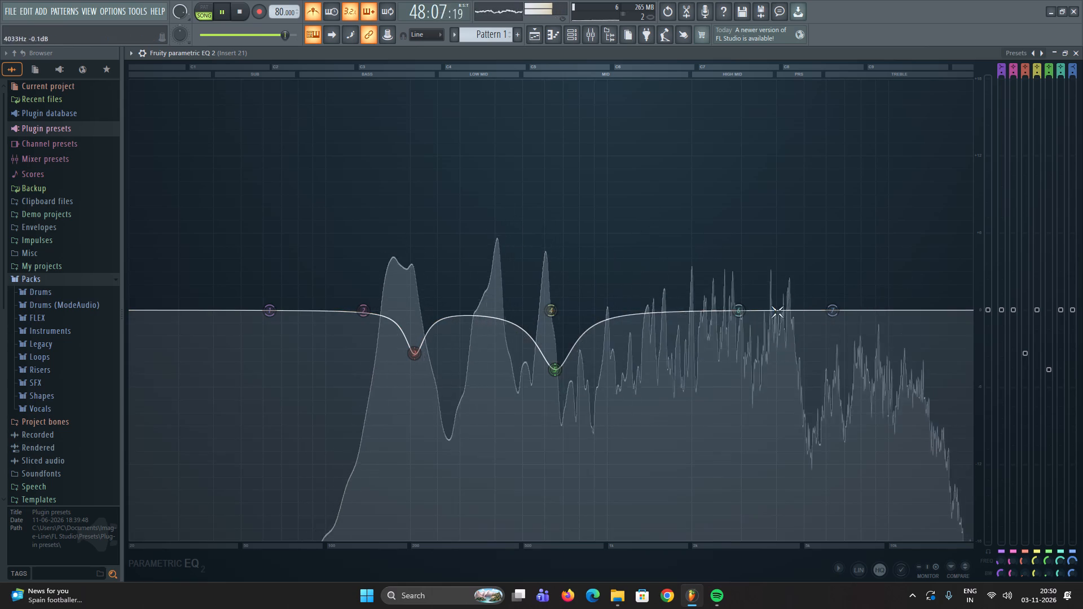
Sweep EQ band 6 with a narrow boost, turn it into a slight, very narrow cut near 2.3 kHz, and close the equalizer after replaying.
scroll(742, 312, down, 4)
drag(742, 312, 723, 91)
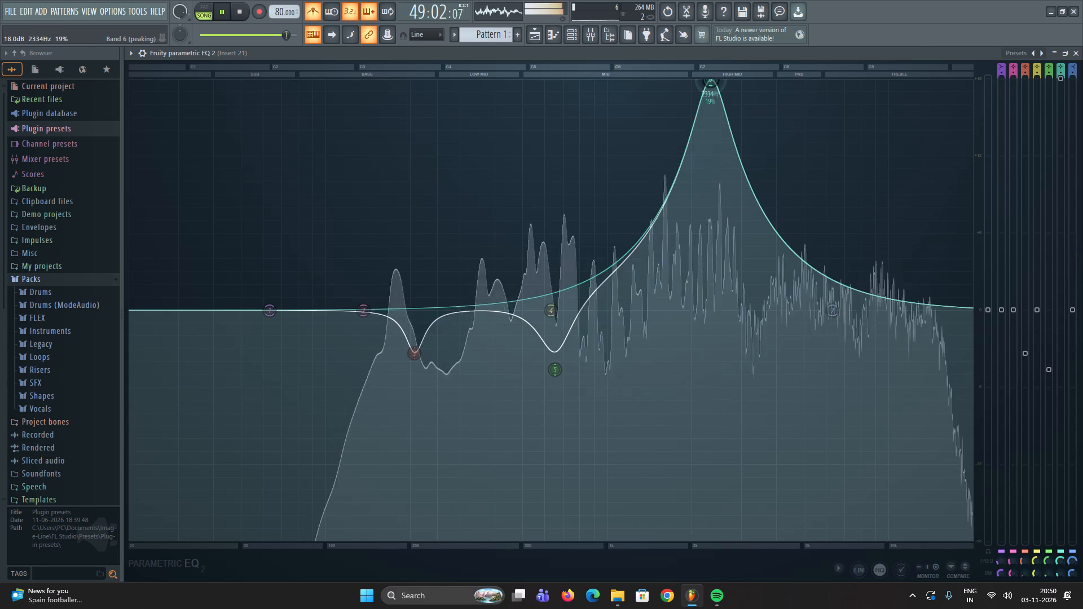
drag(723, 91, 723, 90)
scroll(712, 83, down, 3)
drag(712, 85, 712, 192)
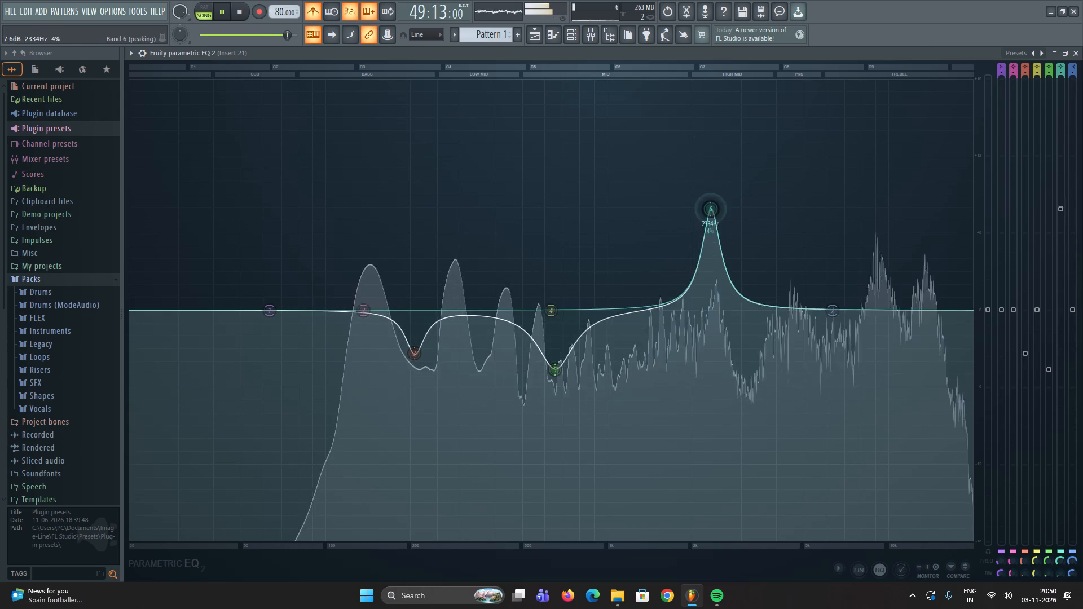
drag(712, 192, 710, 280)
scroll(706, 329, down, 1)
key(space)
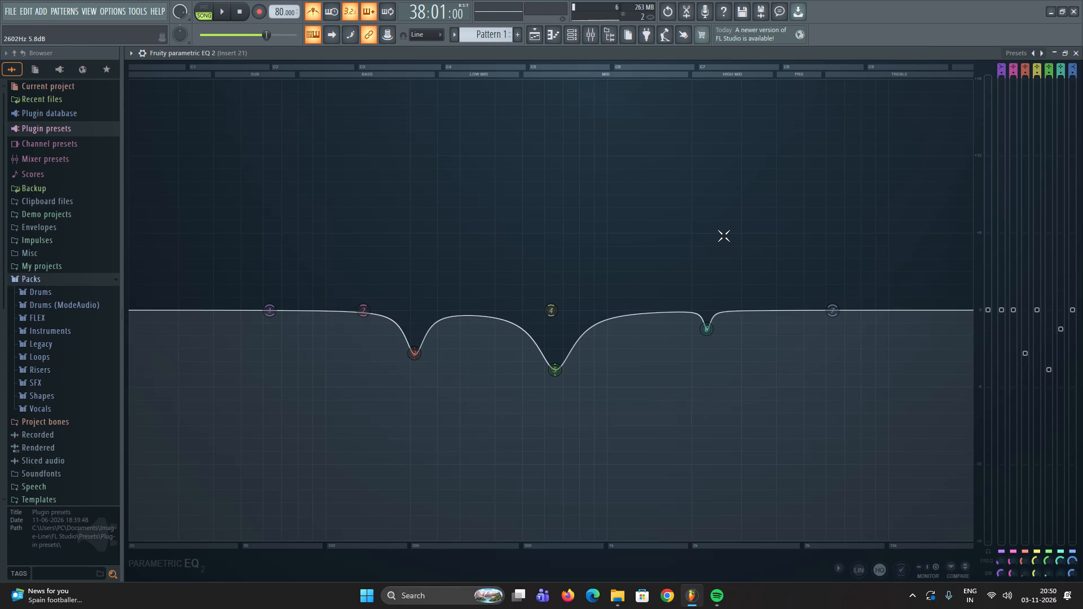
key(space)
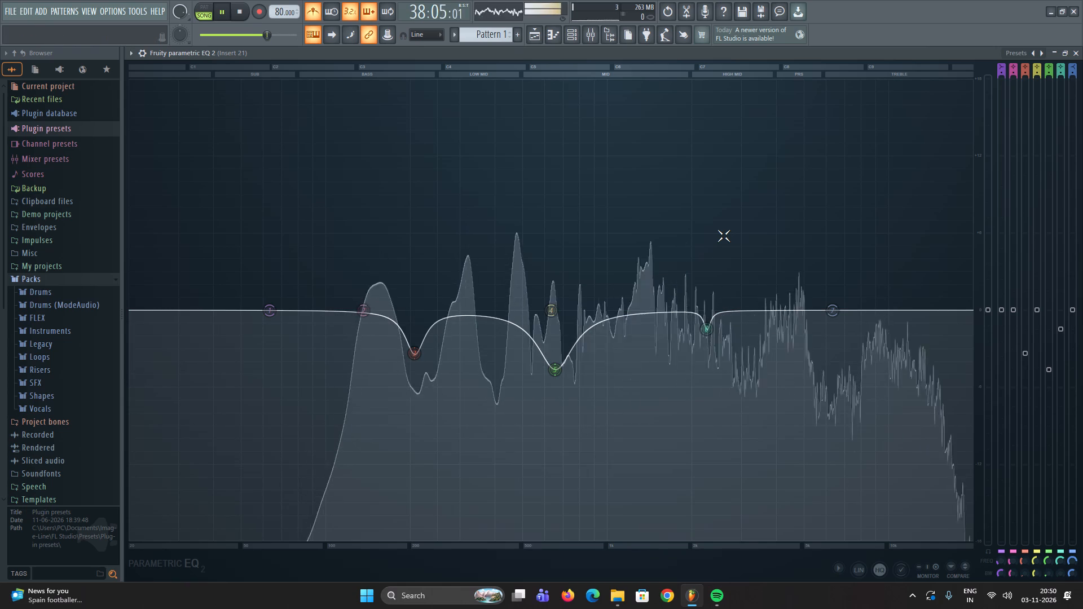
click(1076, 54)
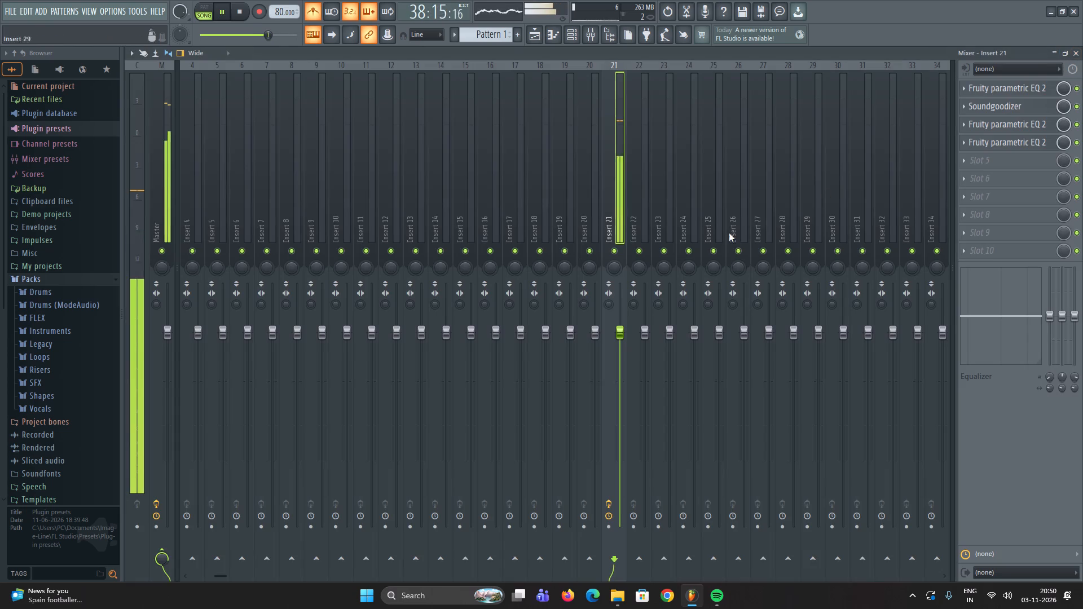
Compare the vocals from 38:01 with Insert 21's effects bypassed and enabled, and briefly solo the insert.
click(610, 501)
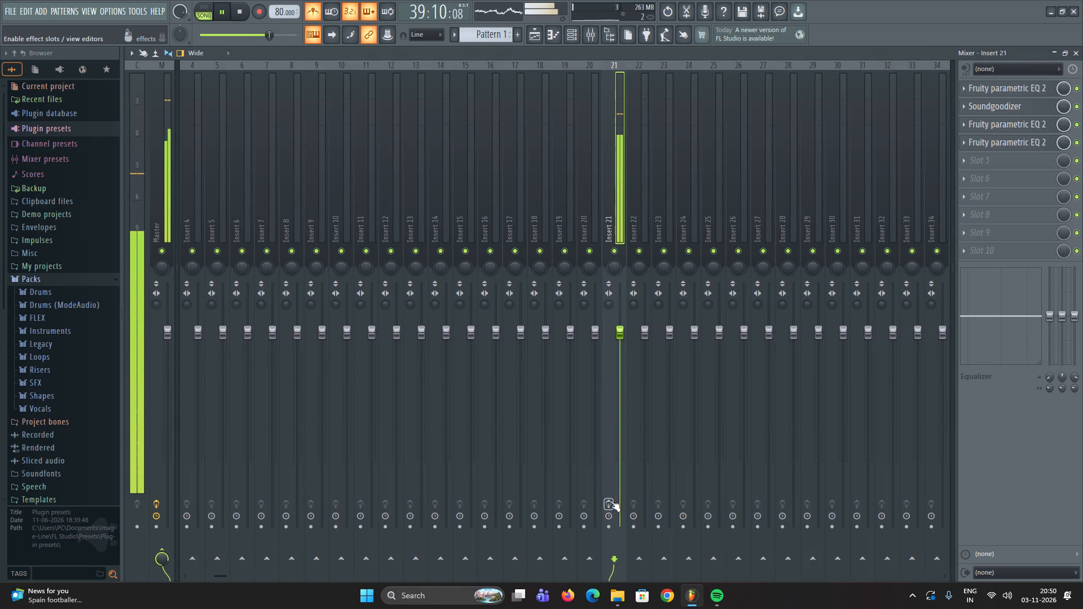
key(space)
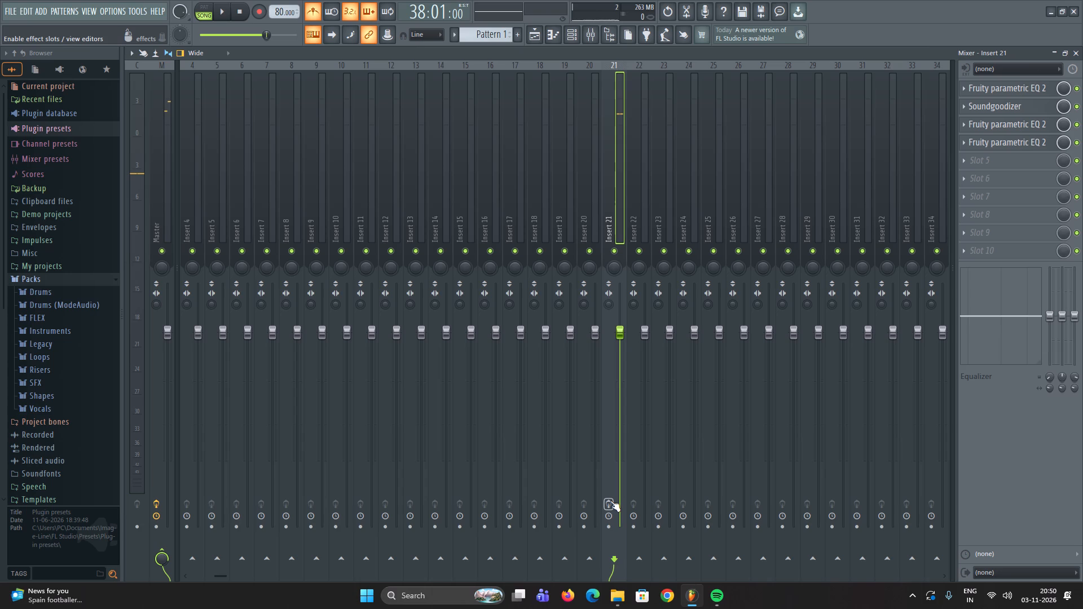
key(space)
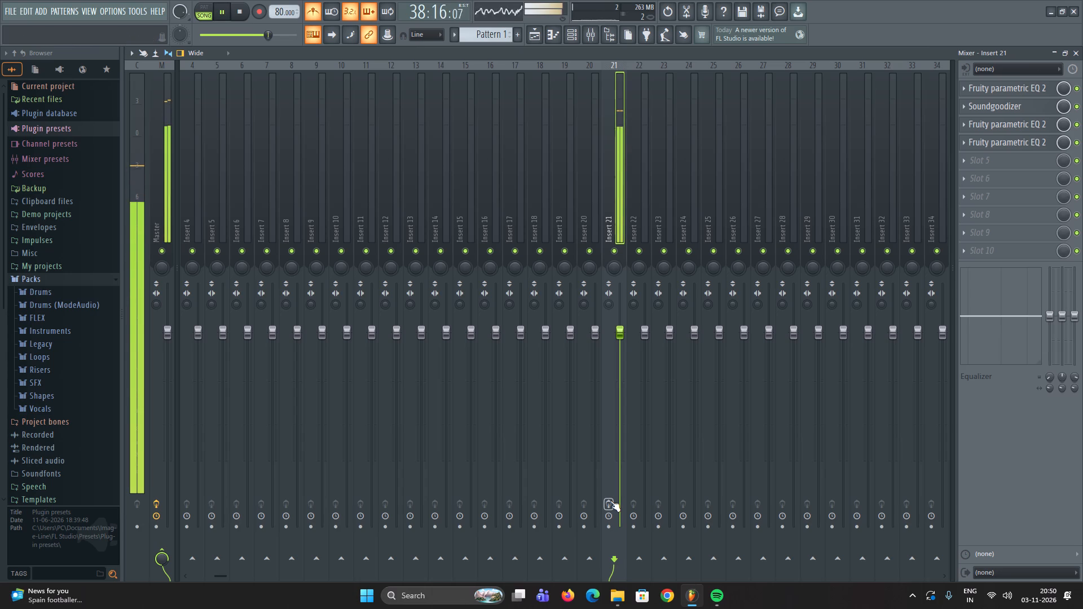
key(space)
key(space)
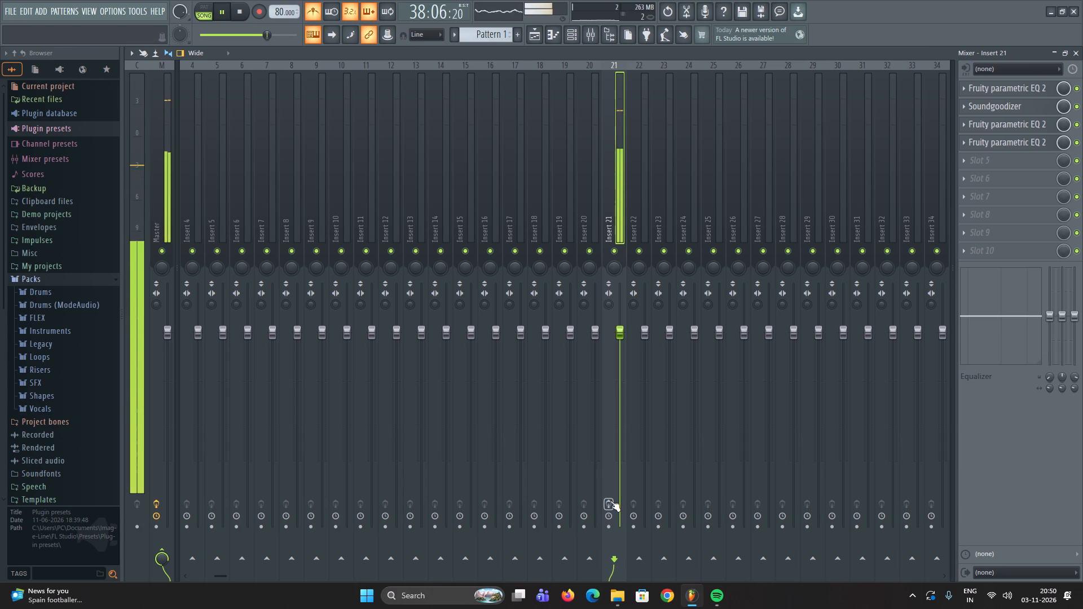
click(610, 501)
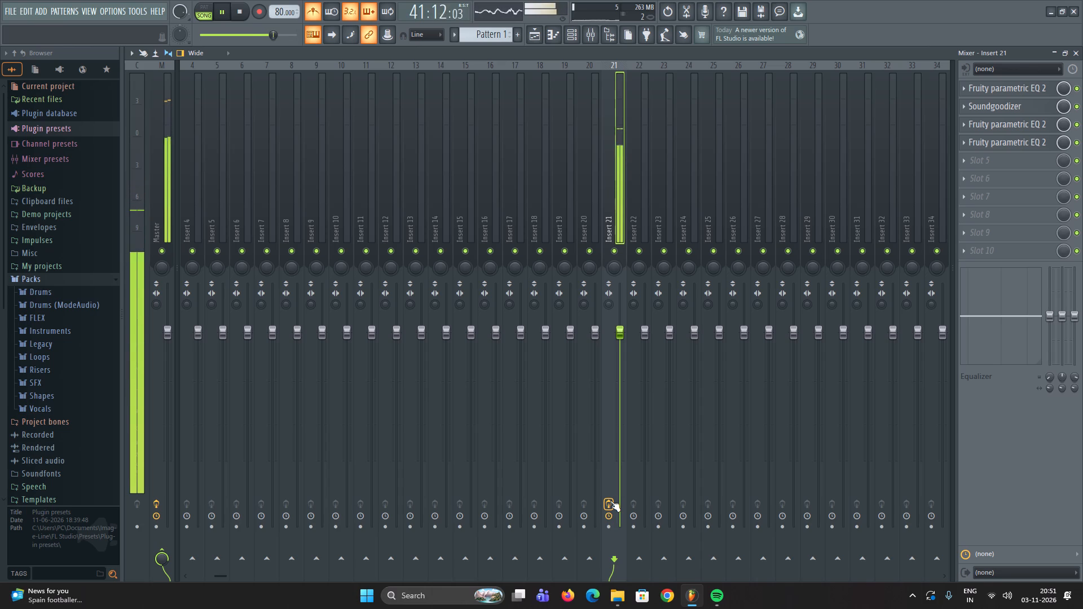
ctrl+click(618, 250)
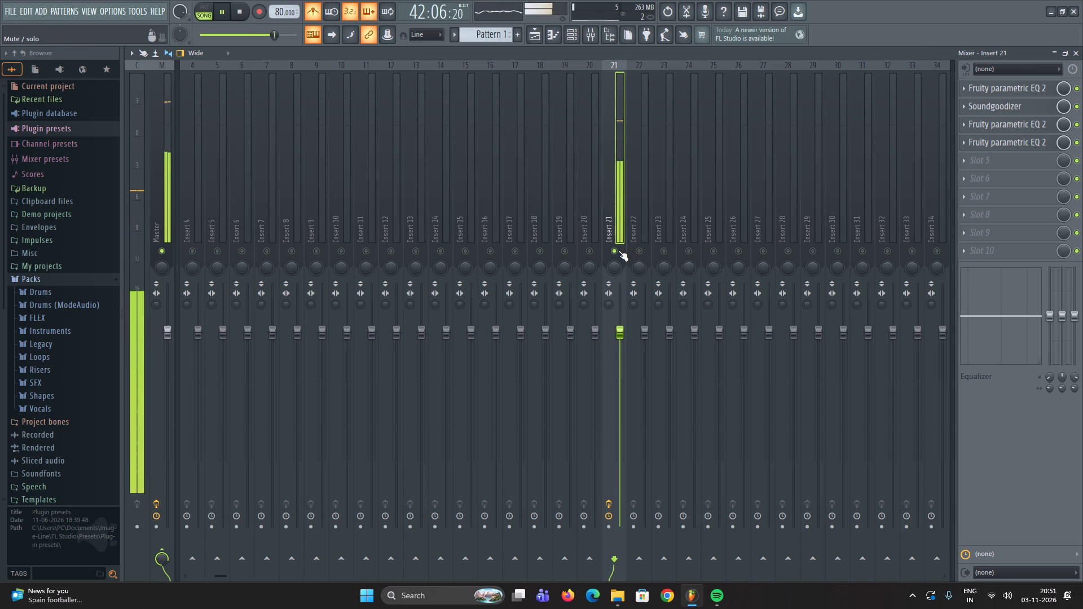
ctrl+click(618, 250)
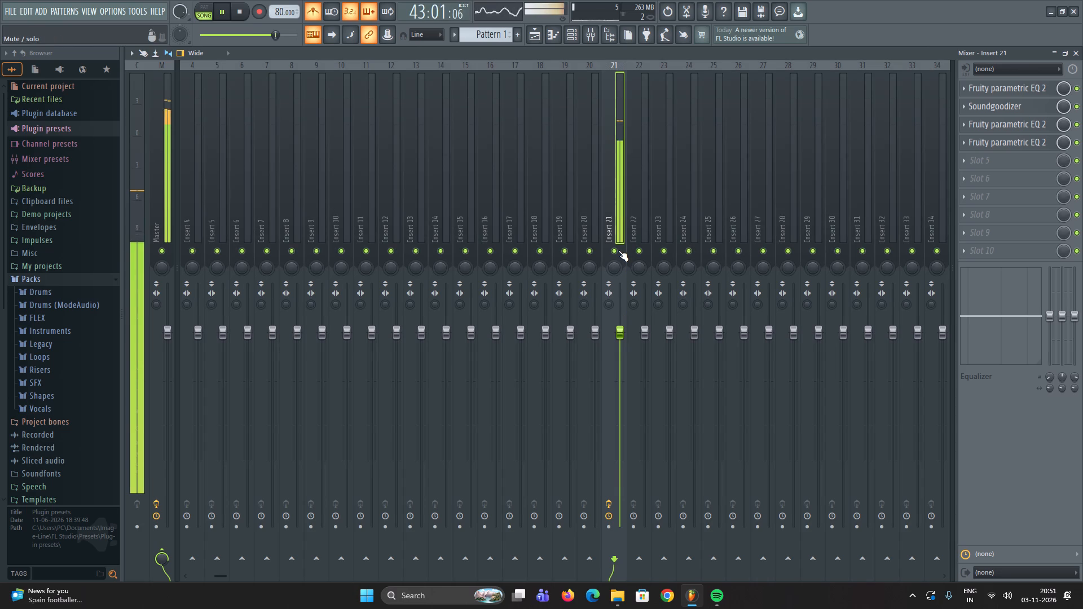
Add Fruity Limiter in Insert 21's fifth effect slot and switch it to compressor (COMP) mode.
click(964, 165)
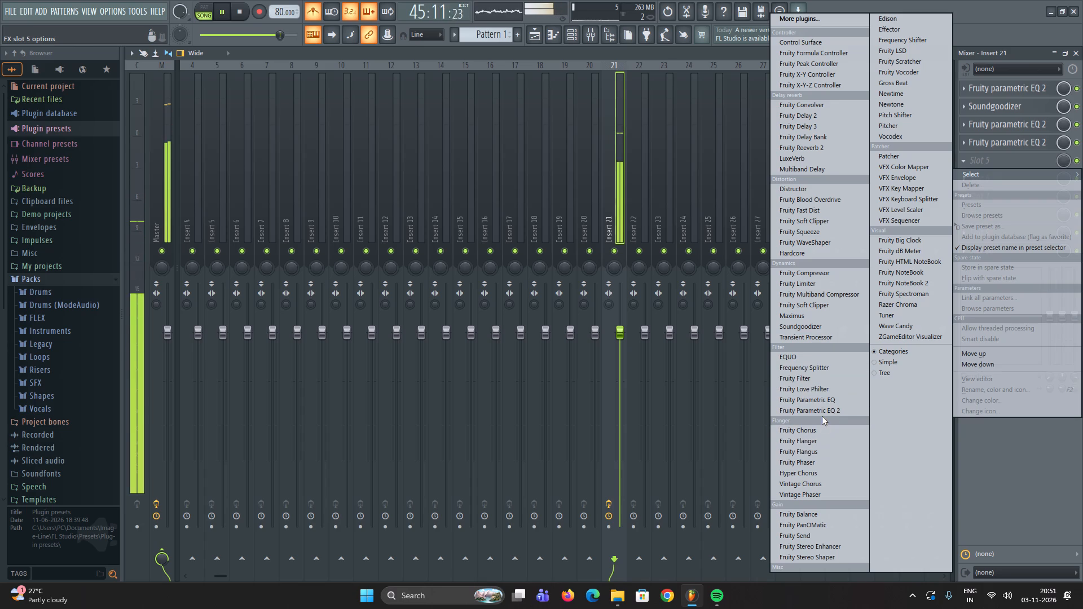
click(821, 283)
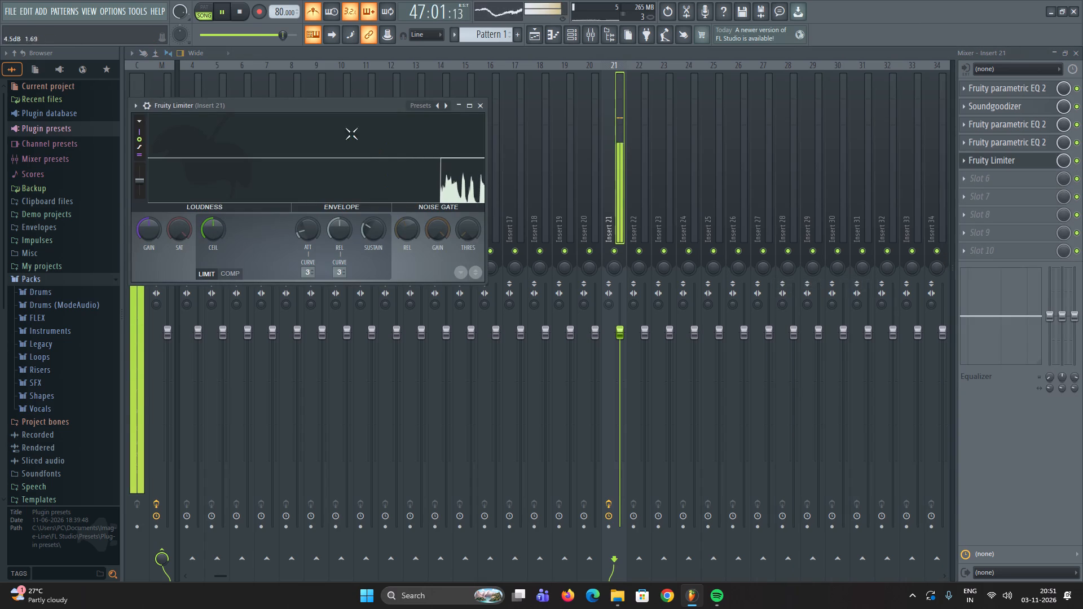
drag(343, 108, 573, 108)
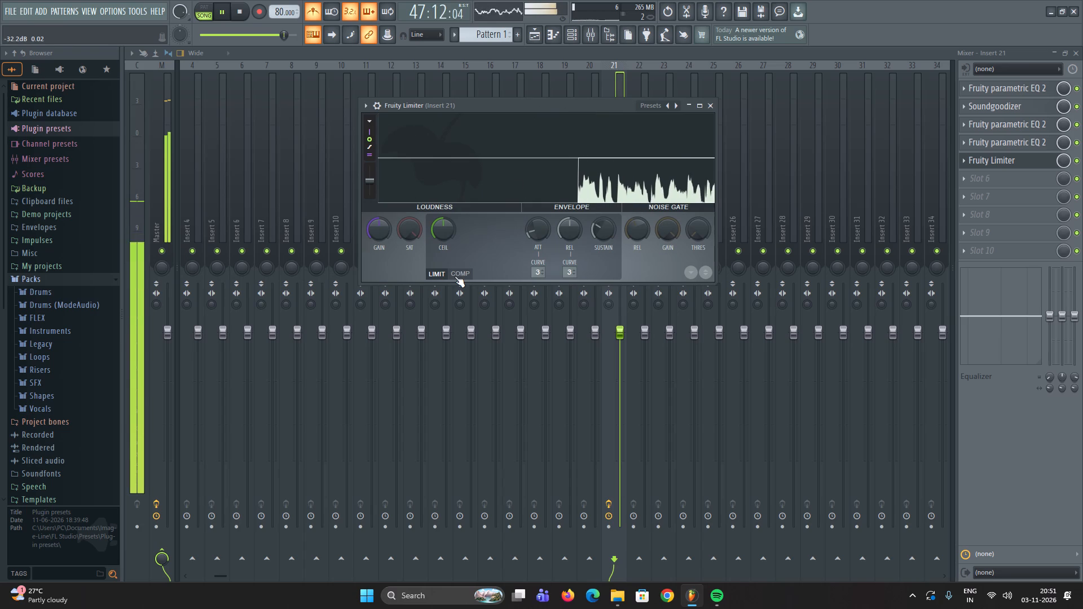
click(456, 277)
Lower the Fruity Limiter's compressor threshold to slightly below -6.3 dB, near the vocal's peaks, while replaying from 38:01.
drag(446, 229, 446, 235)
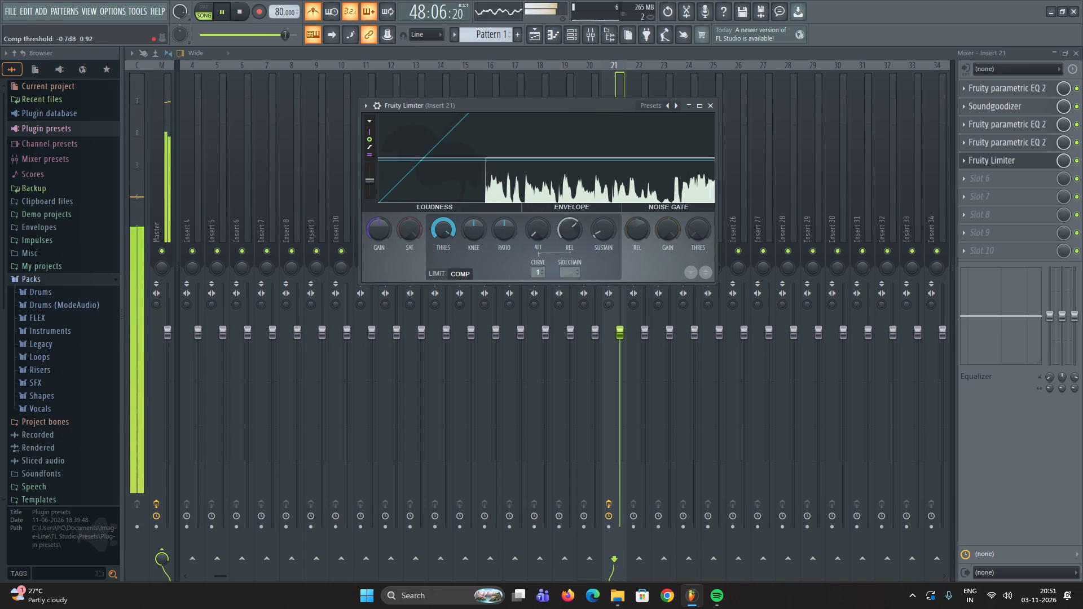
drag(446, 235, 446, 265)
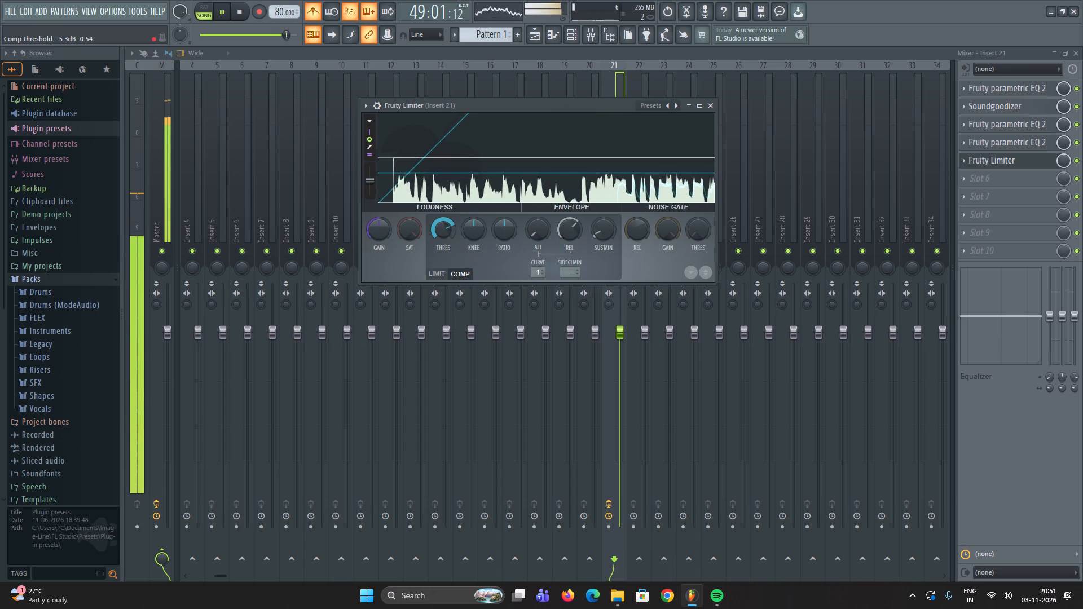
drag(446, 265, 446, 266)
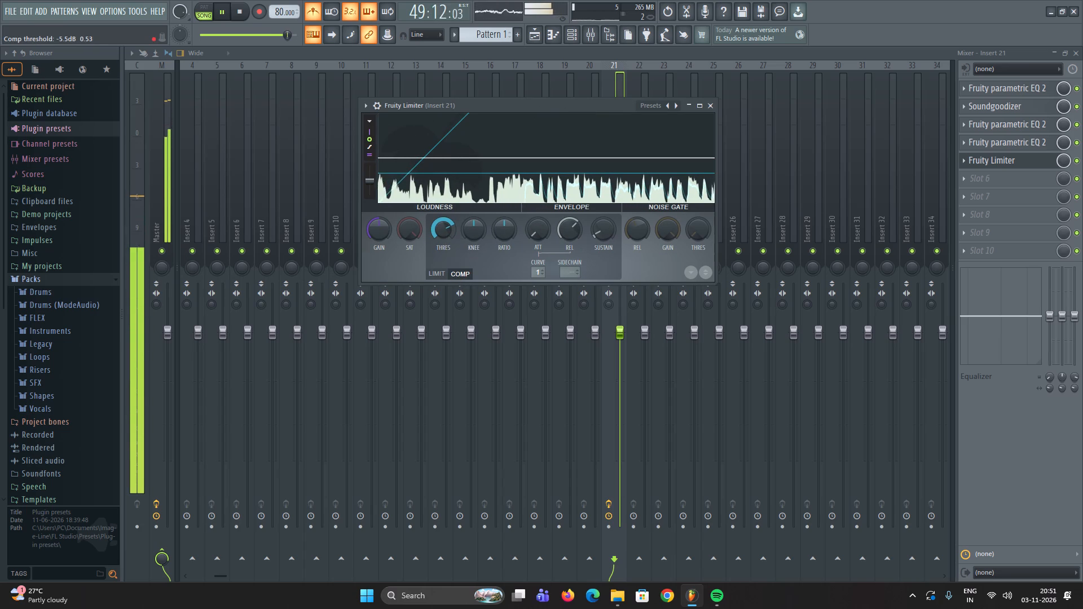
drag(446, 266, 446, 267)
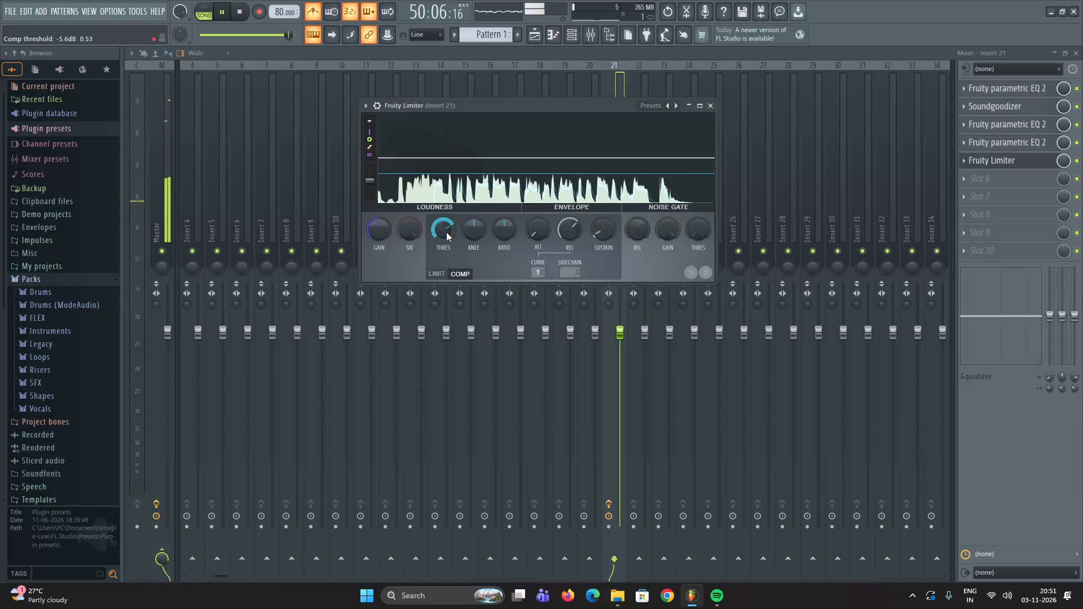
key(space)
key(space)
drag(446, 232, 446, 237)
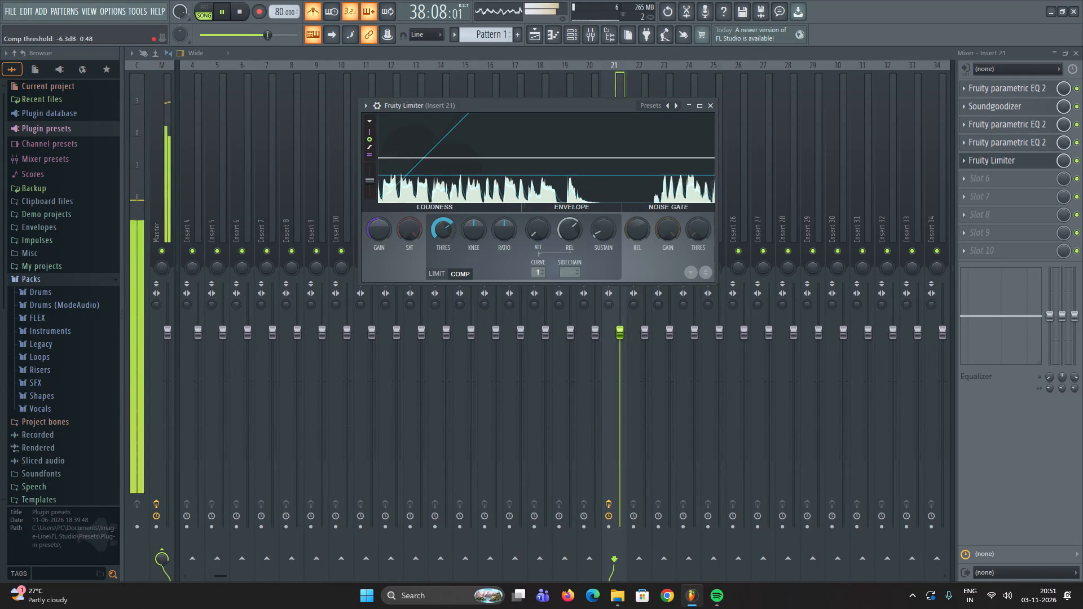
drag(446, 237, 446, 240)
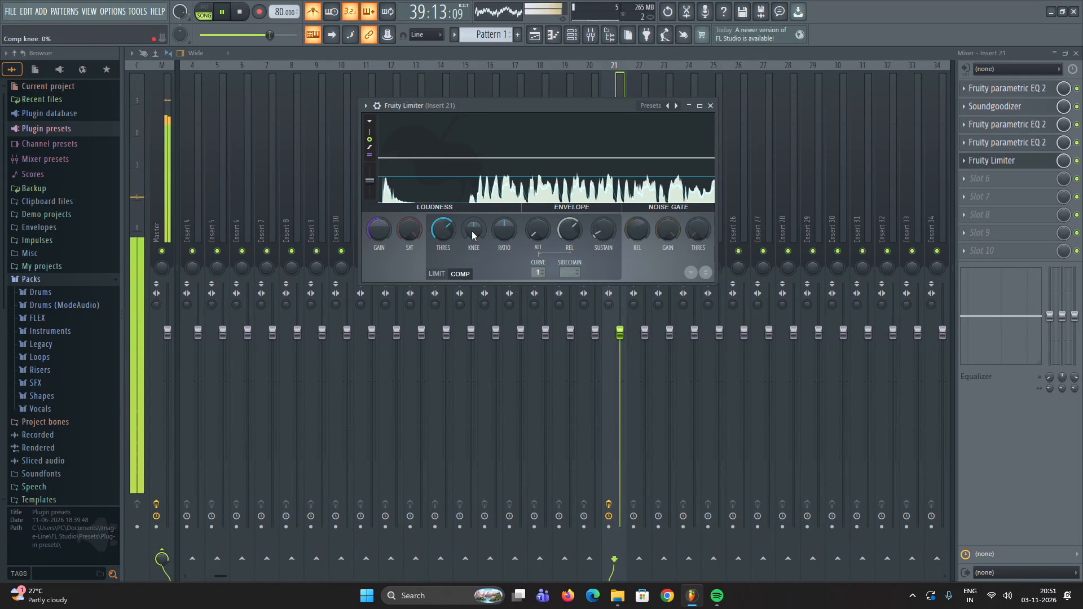
Set the Fruity Limiter's compressor knee to 48% and ratio to about 3:1, and raise the attack slightly.
drag(472, 231, 476, 193)
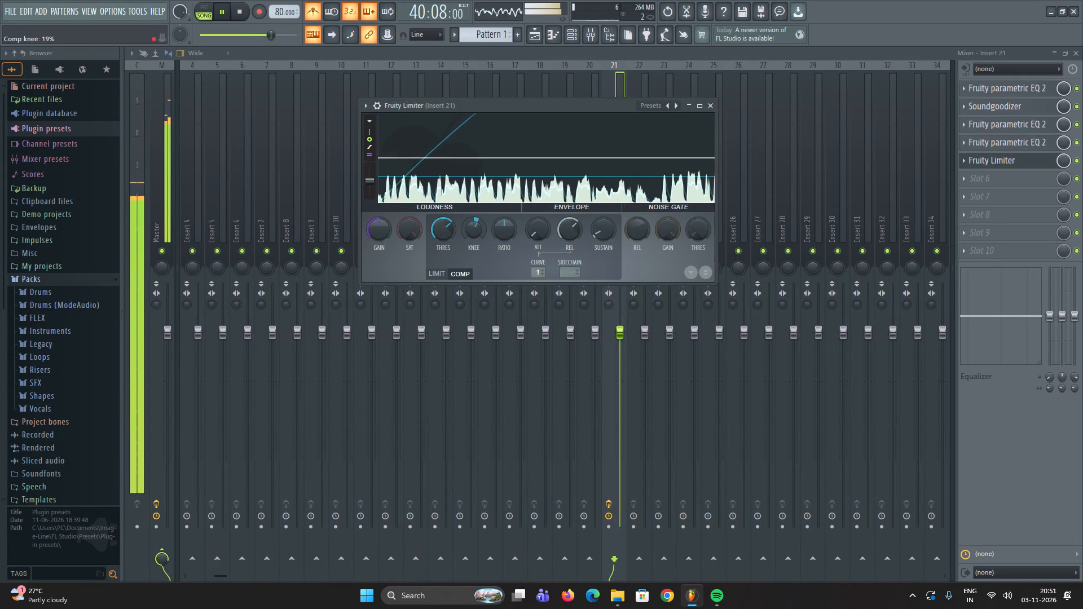
drag(476, 193, 476, 153)
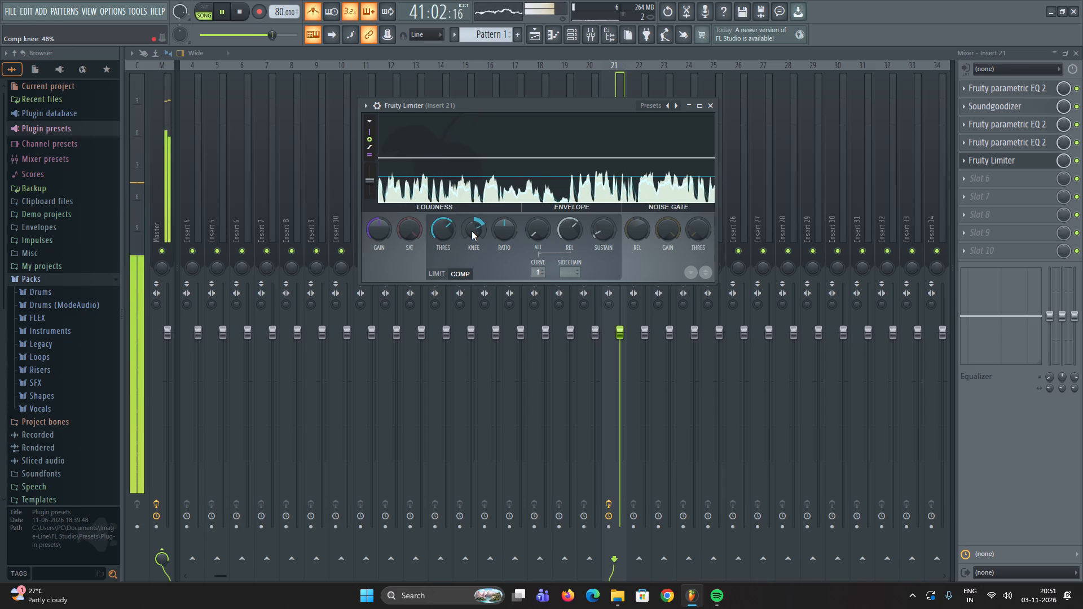
drag(507, 230, 506, 221)
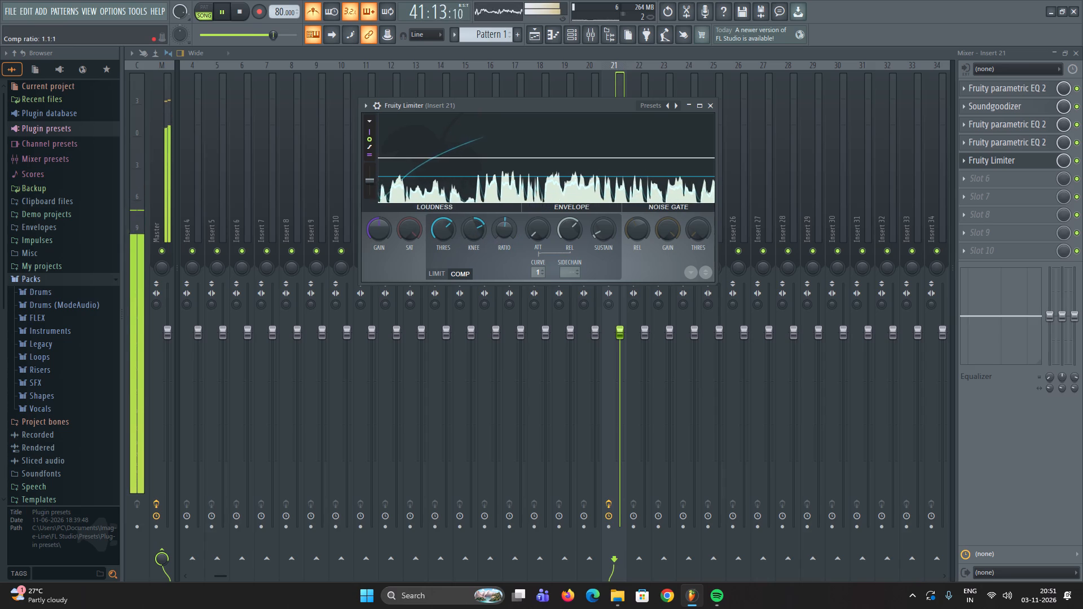
drag(506, 221, 509, 161)
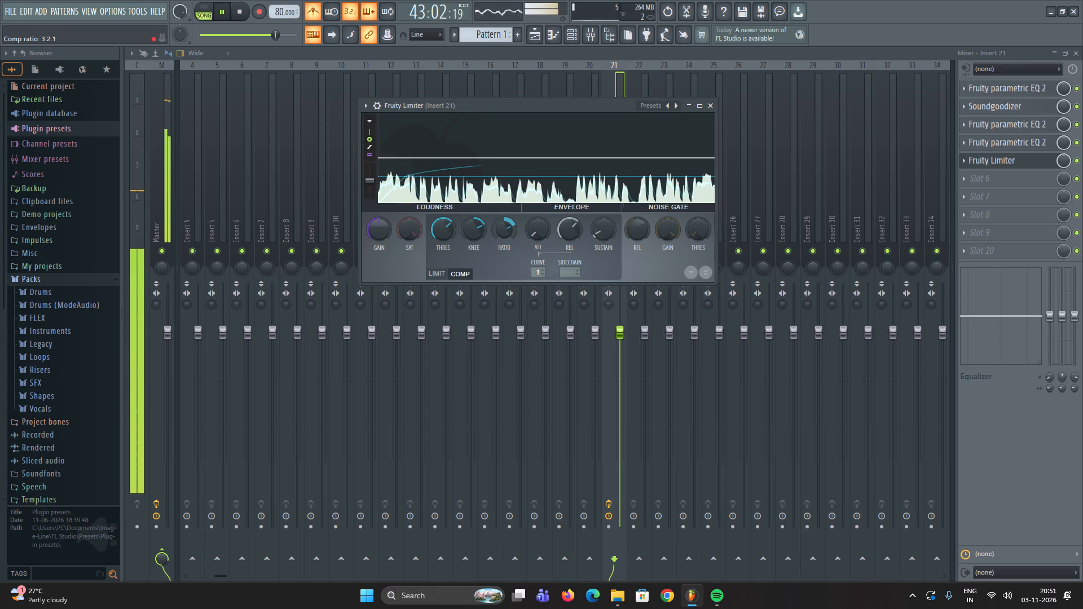
drag(509, 161, 510, 165)
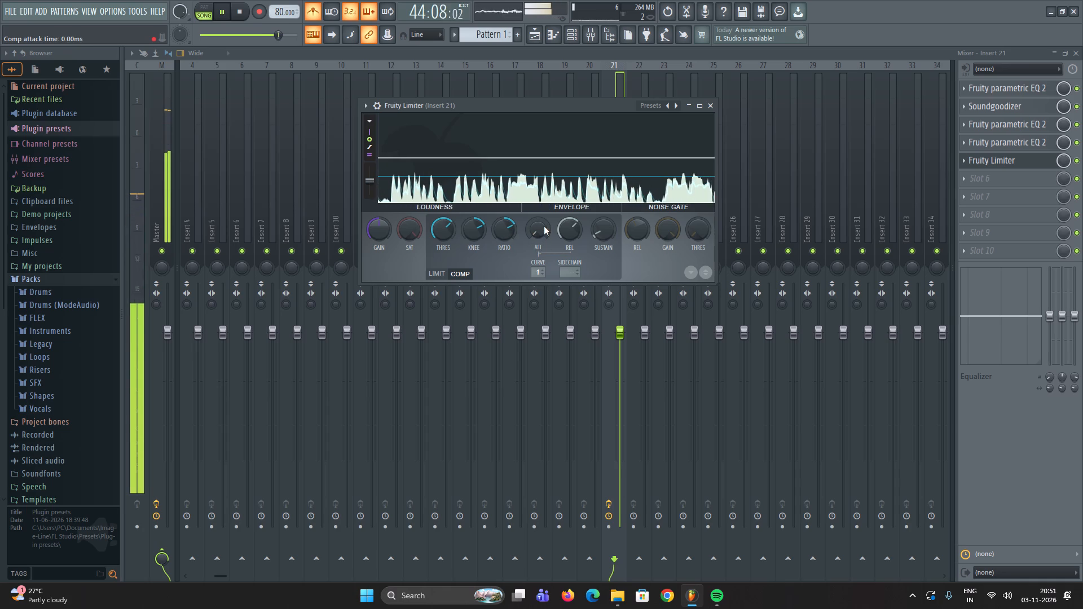
drag(535, 230, 532, 189)
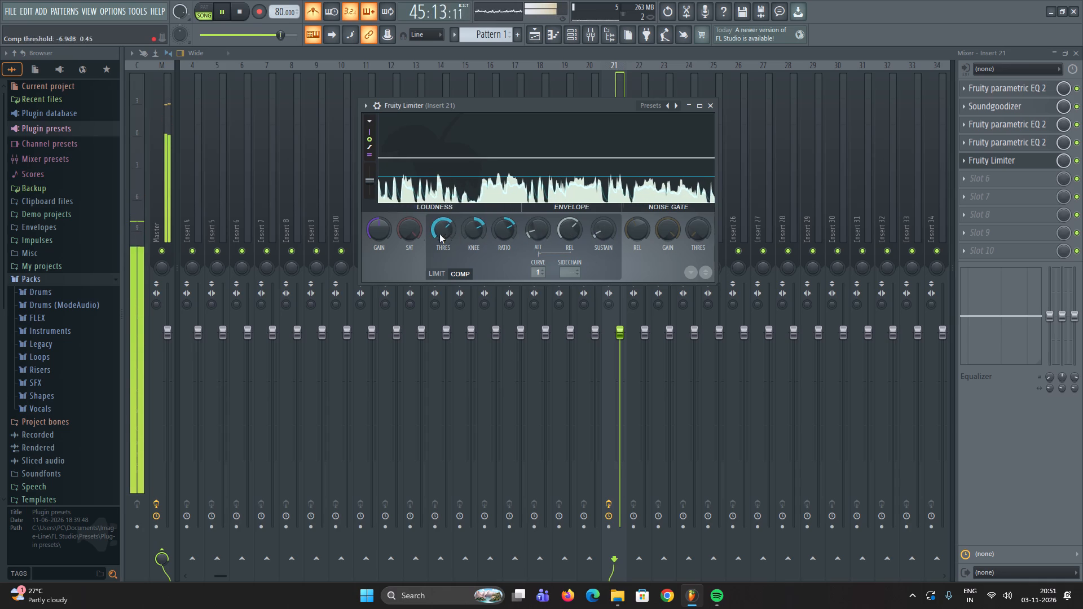
Lower the compressor threshold to -10.0 dB, raise the limiter's gain to 1.9 dB, close it and replay from 38:01.
click(382, 236)
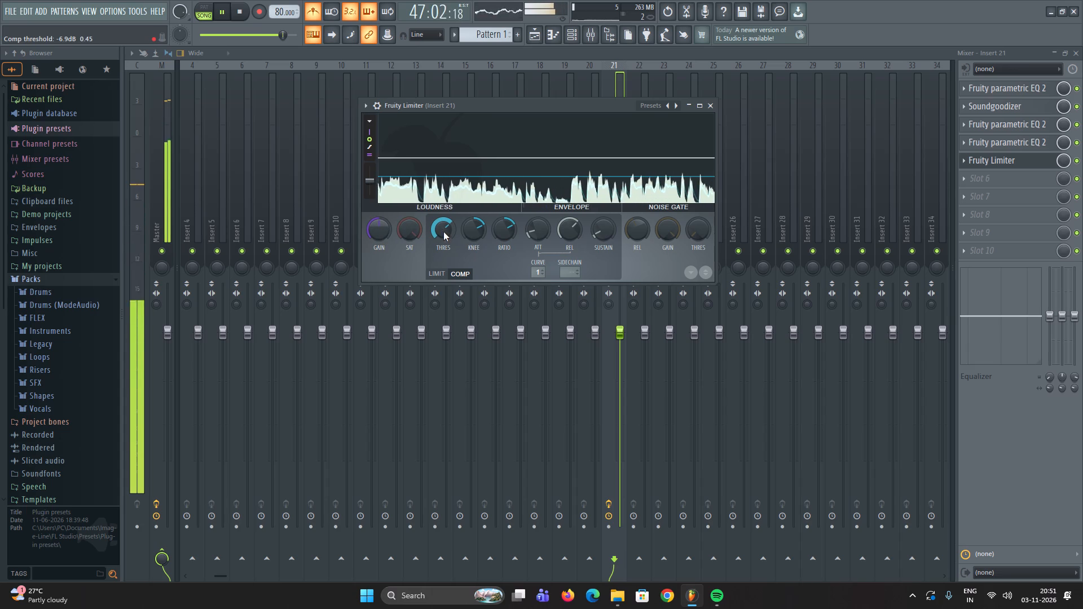
drag(444, 230, 446, 248)
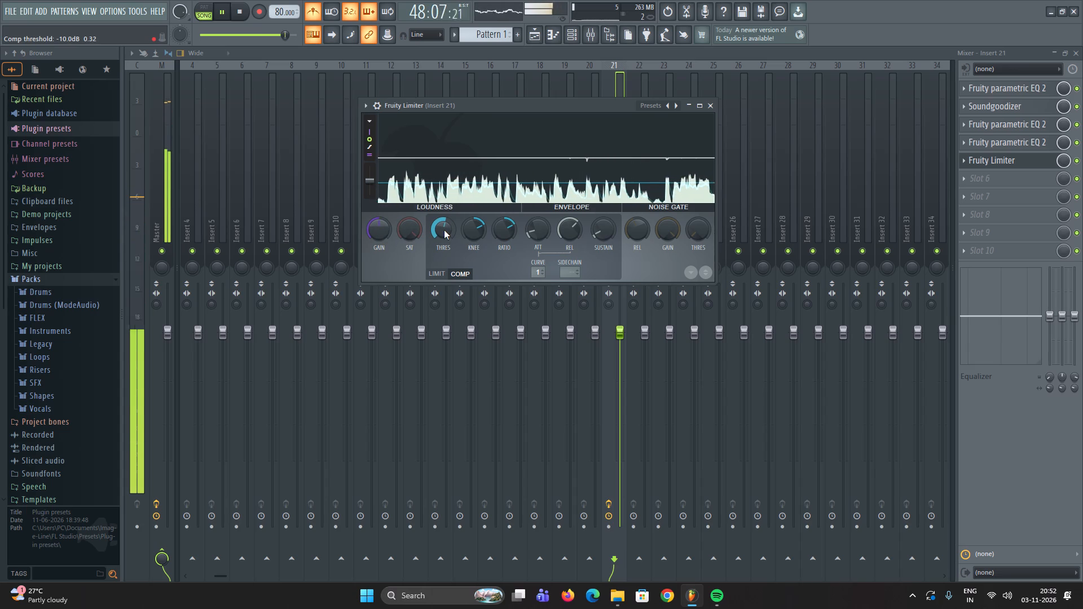
drag(382, 232, 382, 216)
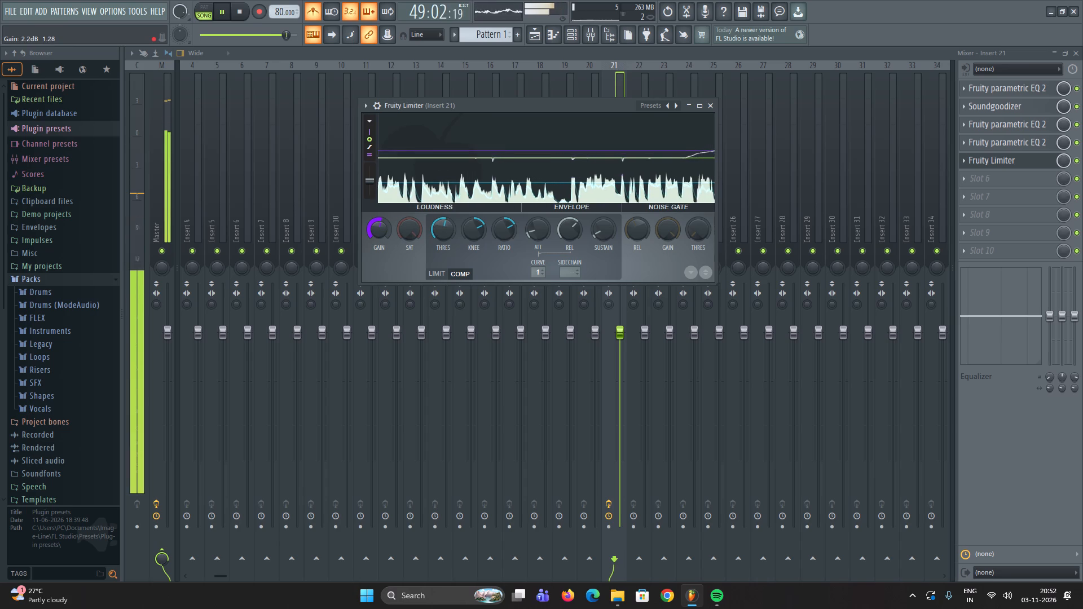
drag(382, 216, 384, 218)
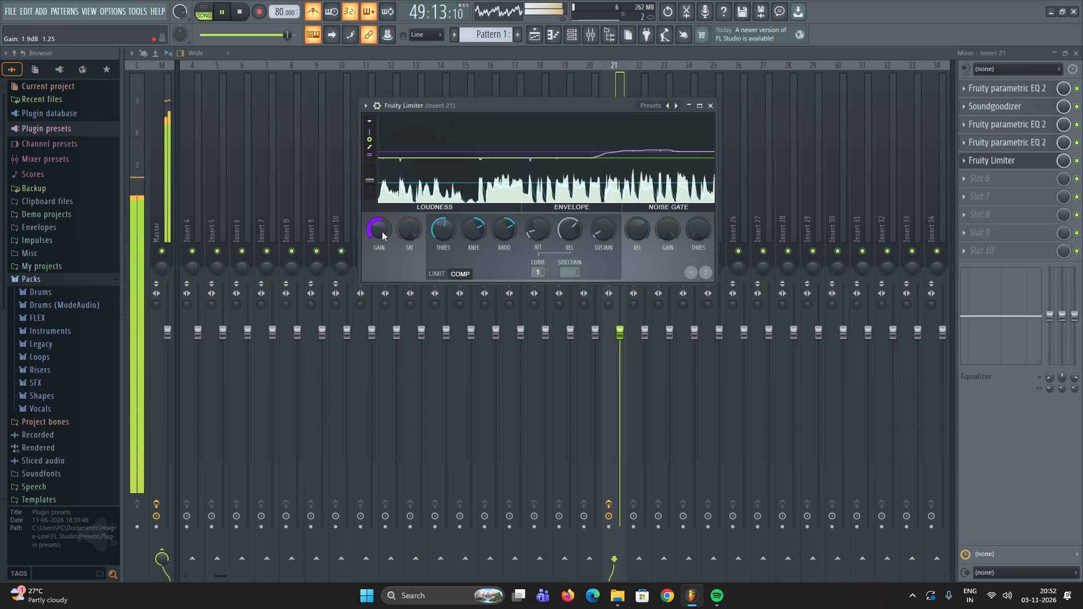
click(710, 109)
key(space)
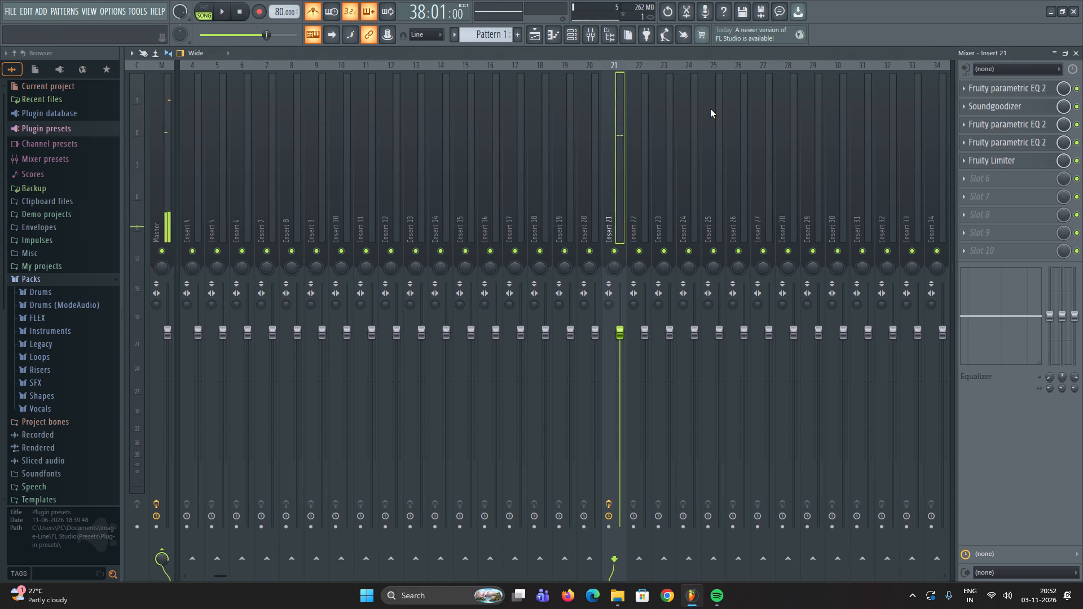
key(space)
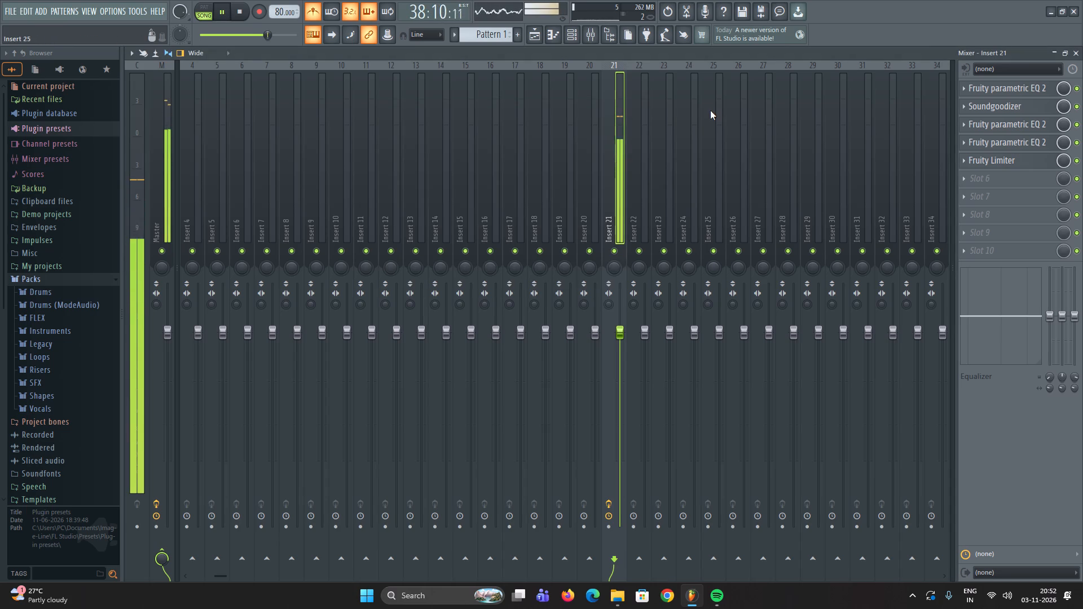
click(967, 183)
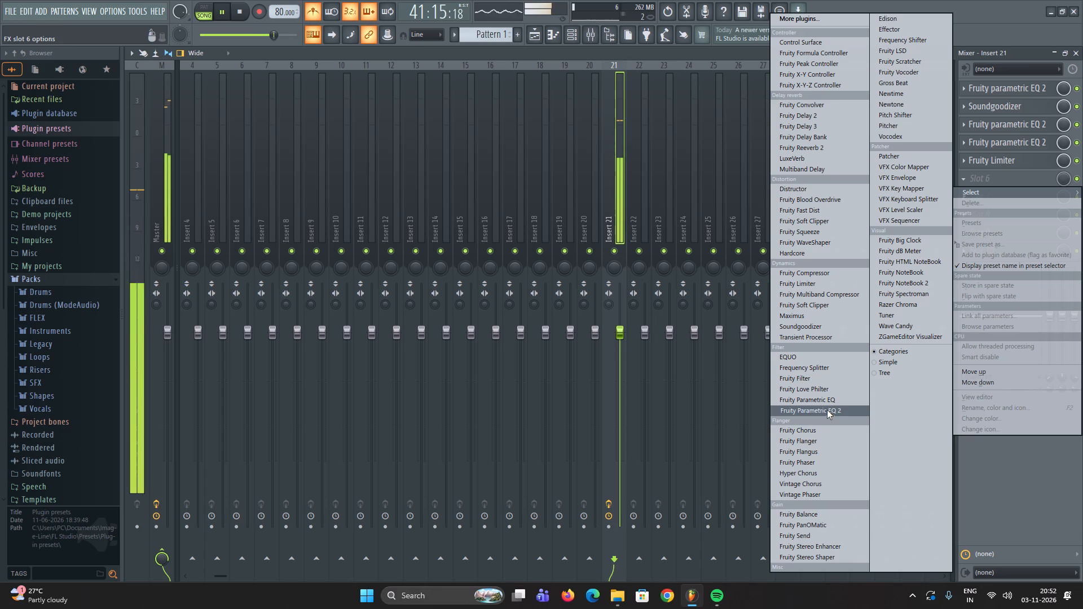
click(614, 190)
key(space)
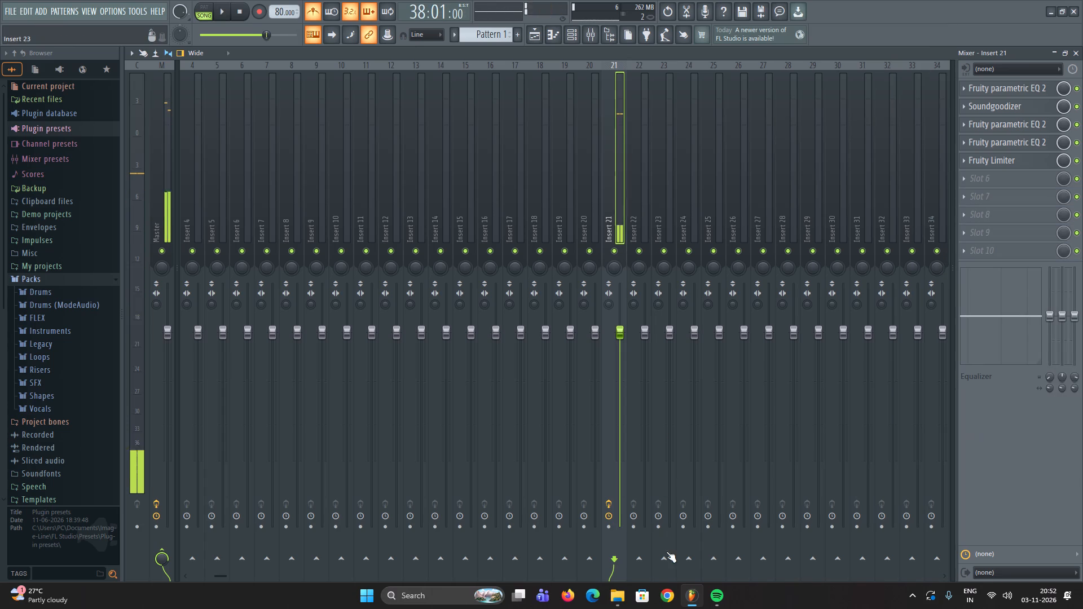
Send Insert 21's signal to Insert 23.
click(664, 556)
Add Fruity Chorus in Insert 23's first effect slot and set its stereo to 180 degrees during playback.
click(658, 175)
click(970, 86)
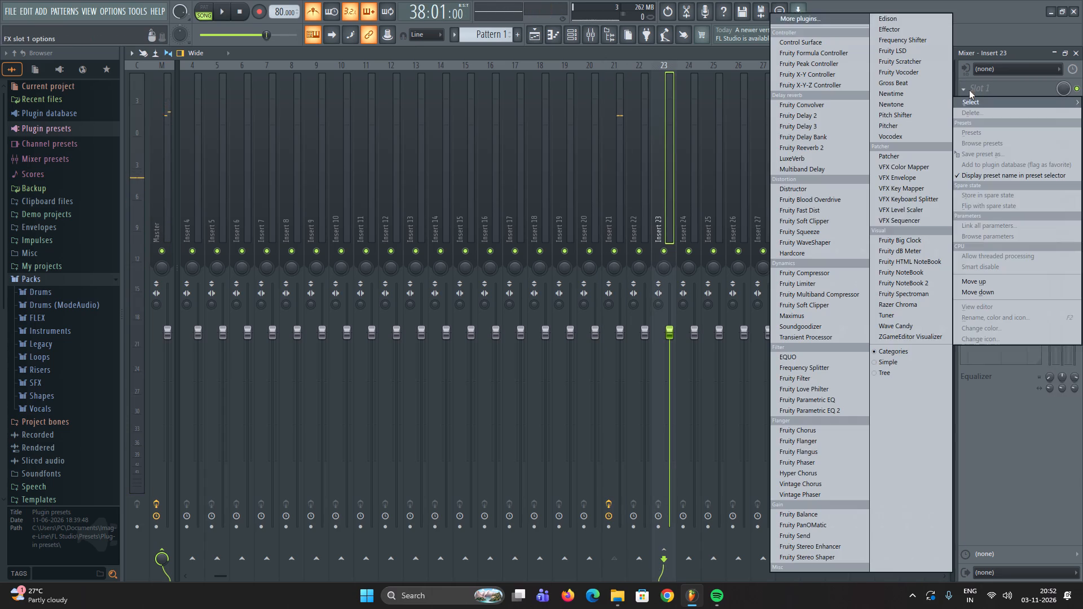
click(830, 430)
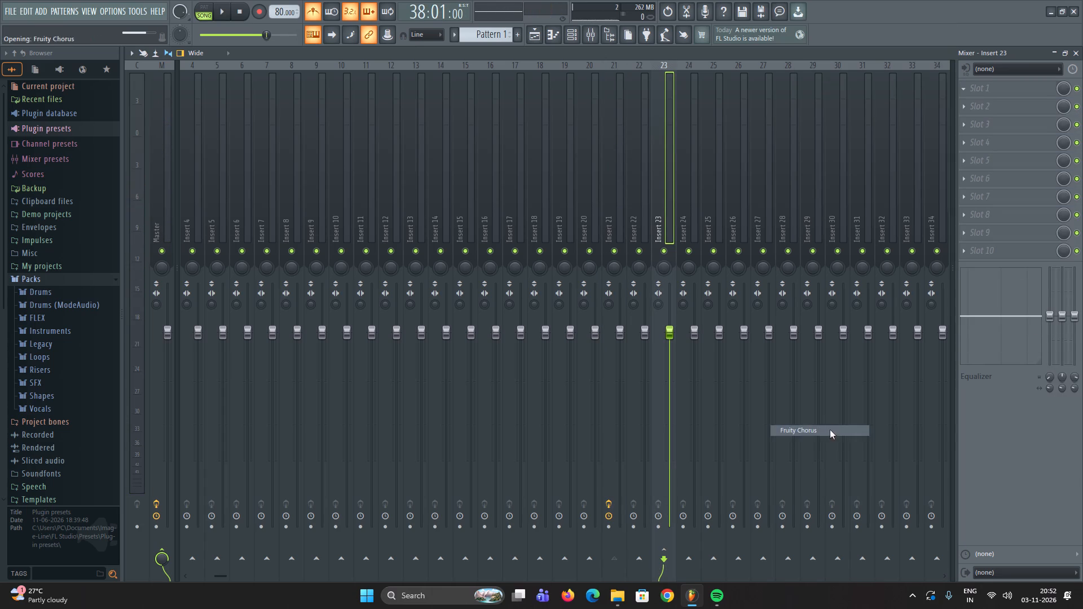
key(space)
drag(337, 126, 340, 535)
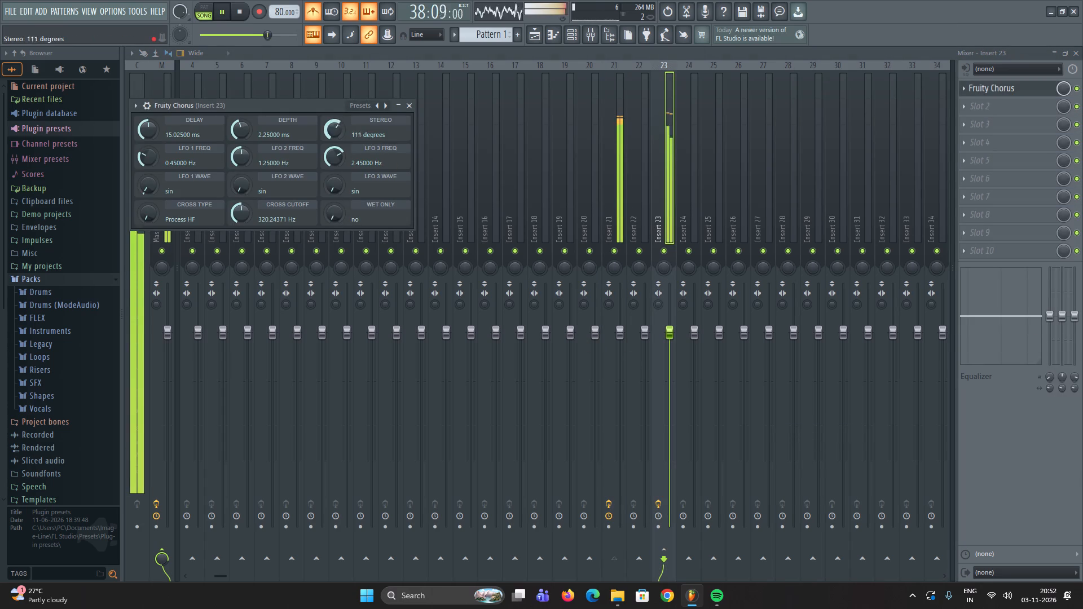
drag(340, 535, 302, 267)
click(410, 103)
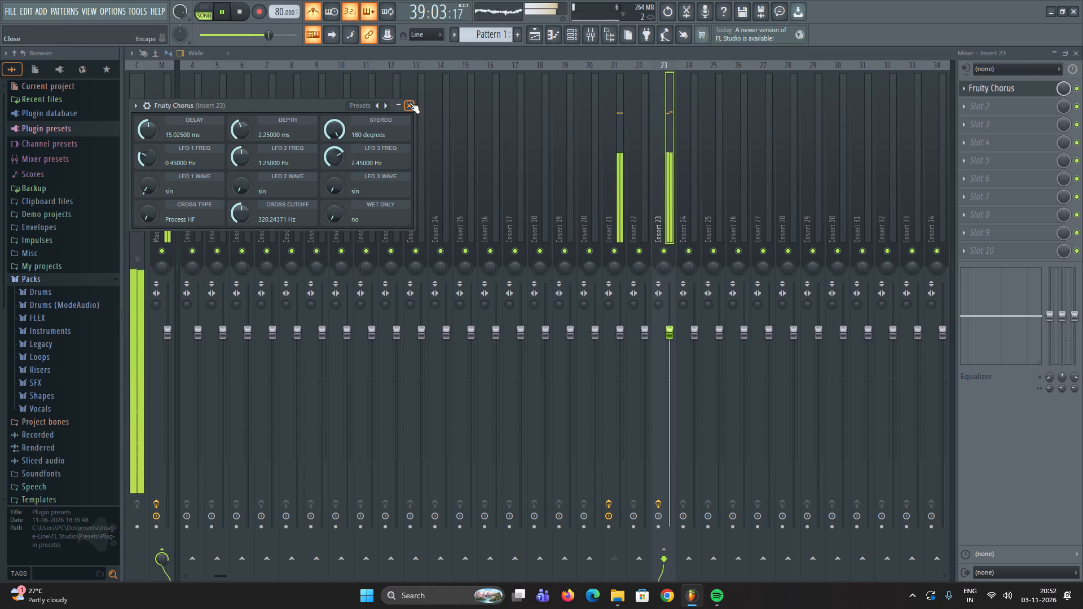
Lower Insert 23's volume to about 35% (-17.6 dB).
drag(670, 334, 666, 484)
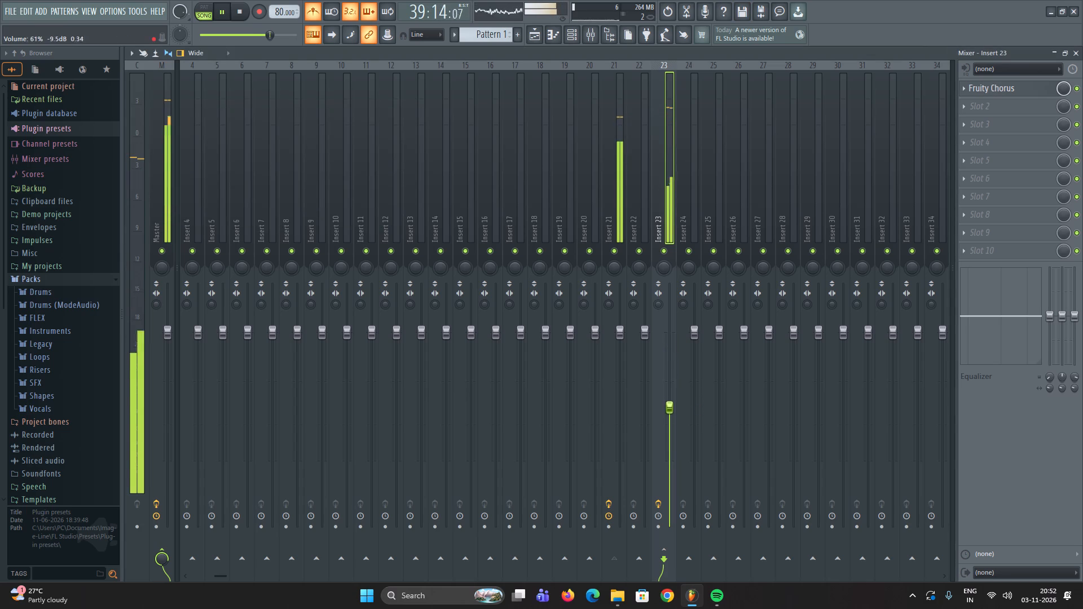
drag(666, 484, 670, 586)
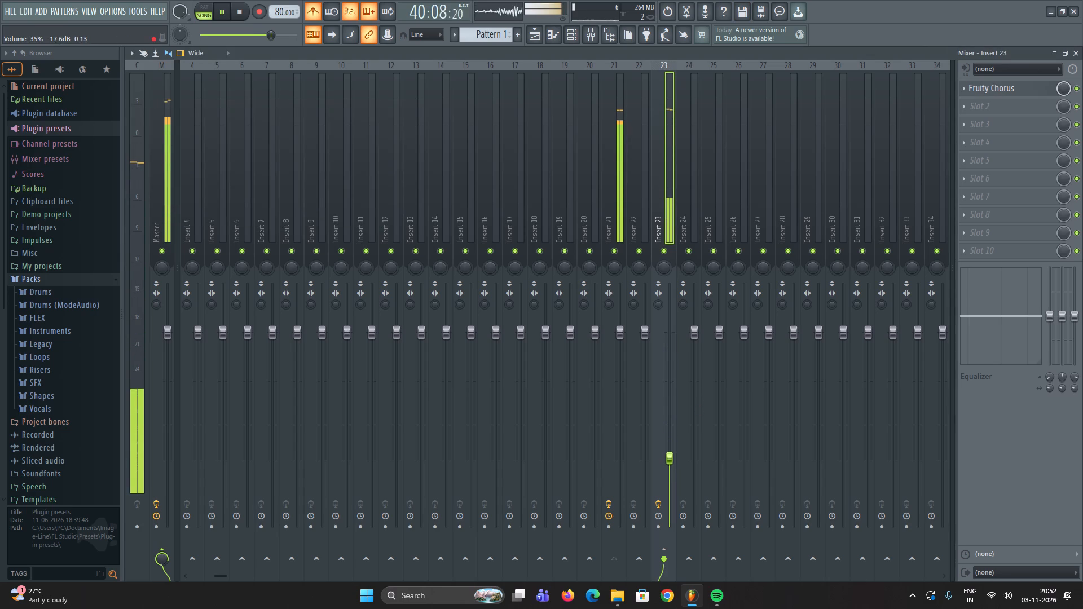
drag(670, 586, 671, 588)
Add Patcher in Insert 23's second effect slot and load its Simple EQ - Vocal preset.
click(965, 104)
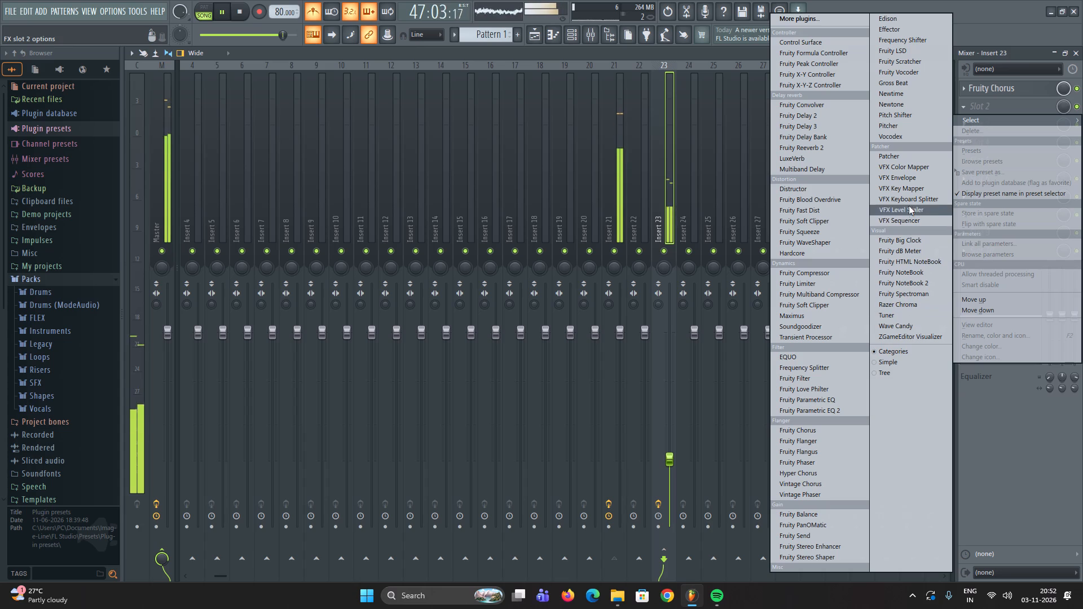
click(905, 156)
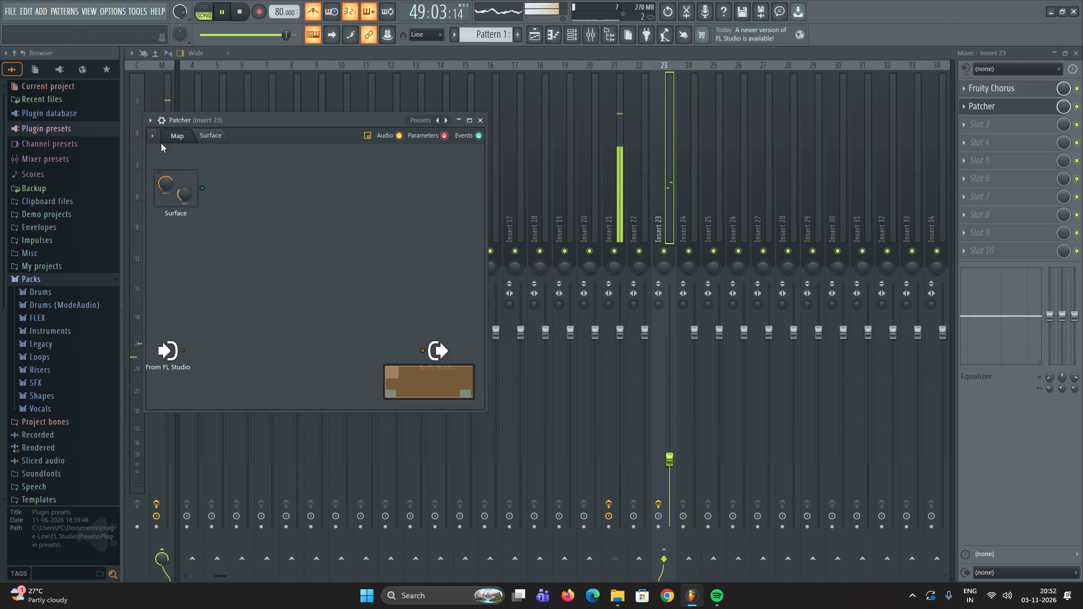
click(156, 123)
click(153, 123)
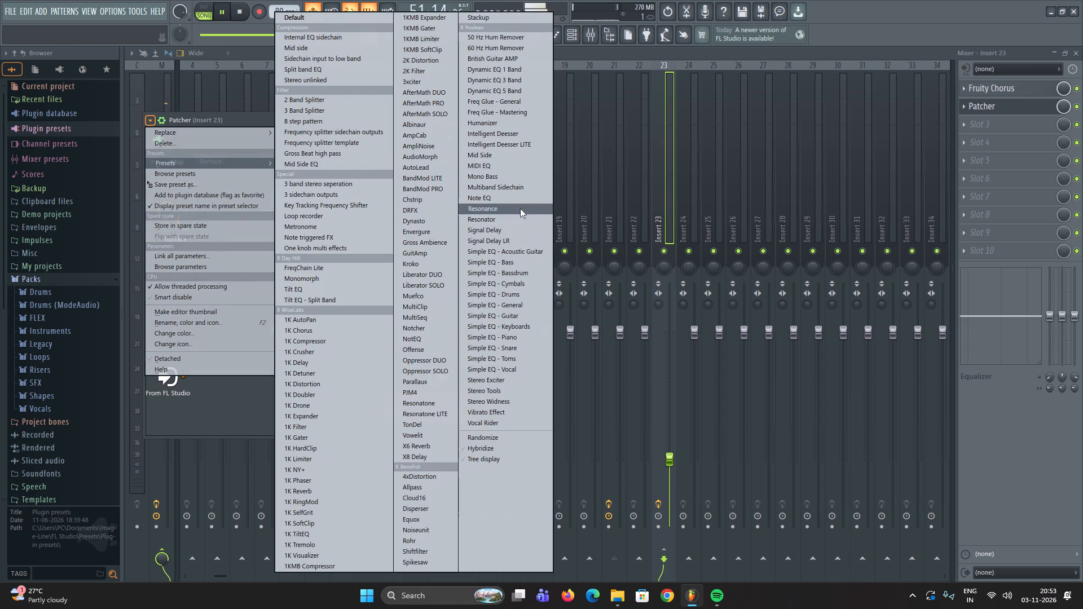
click(518, 366)
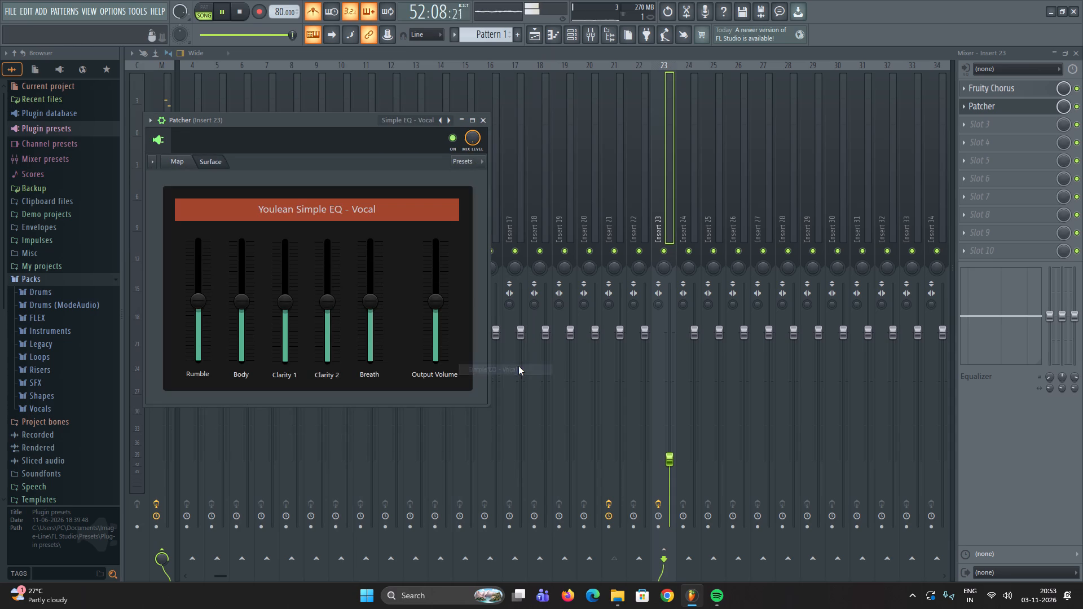
While replaying from 38:01, cut Rumble to minimum, boost Breath and Clarity 2, and reduce Body and Clarity 1 in the vocal EQ.
key(space)
key(space)
drag(205, 298, 171, 482)
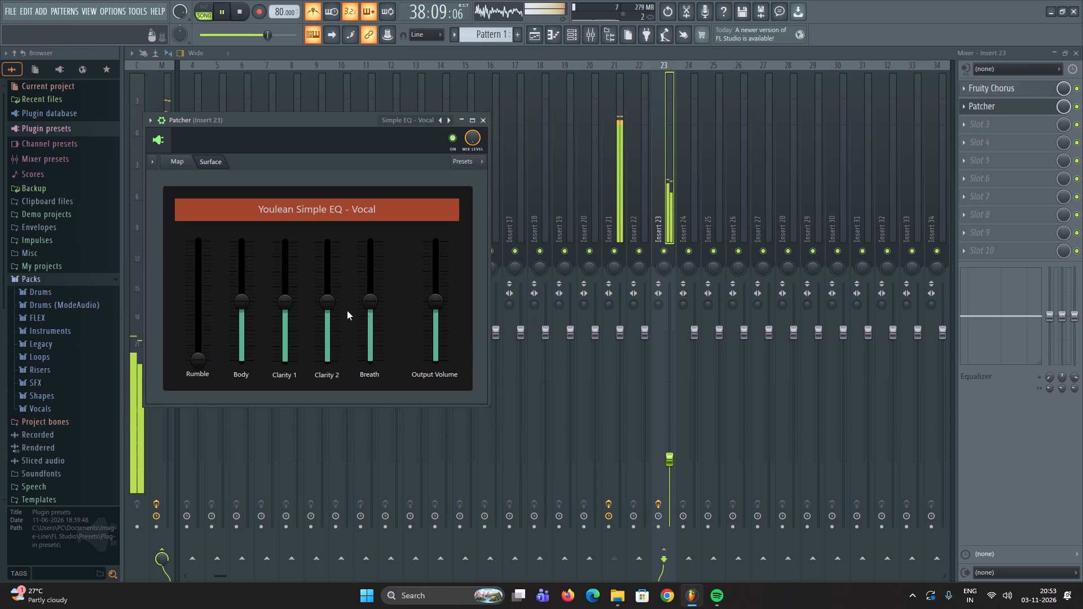
drag(367, 300, 373, 274)
drag(335, 305, 337, 293)
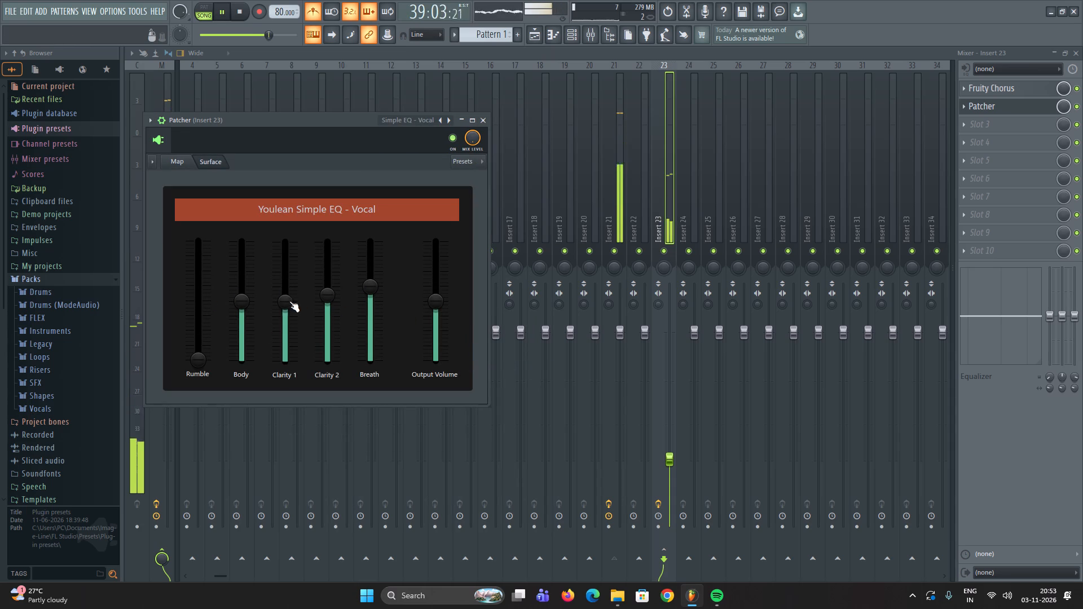
drag(289, 302, 289, 312)
drag(255, 299, 250, 315)
drag(249, 307, 243, 341)
drag(286, 310, 276, 425)
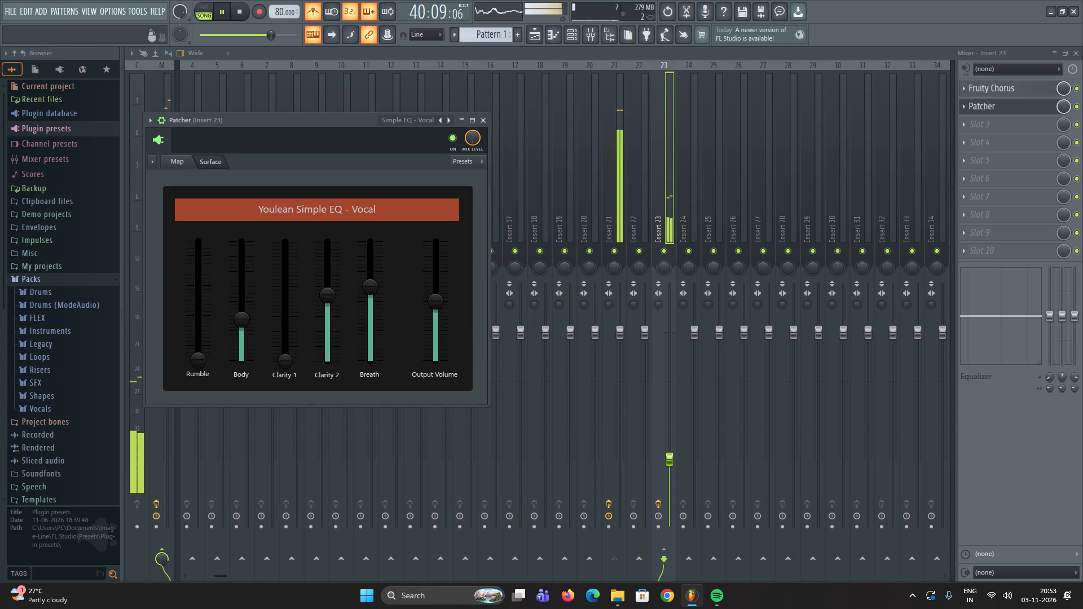
drag(276, 425, 288, 320)
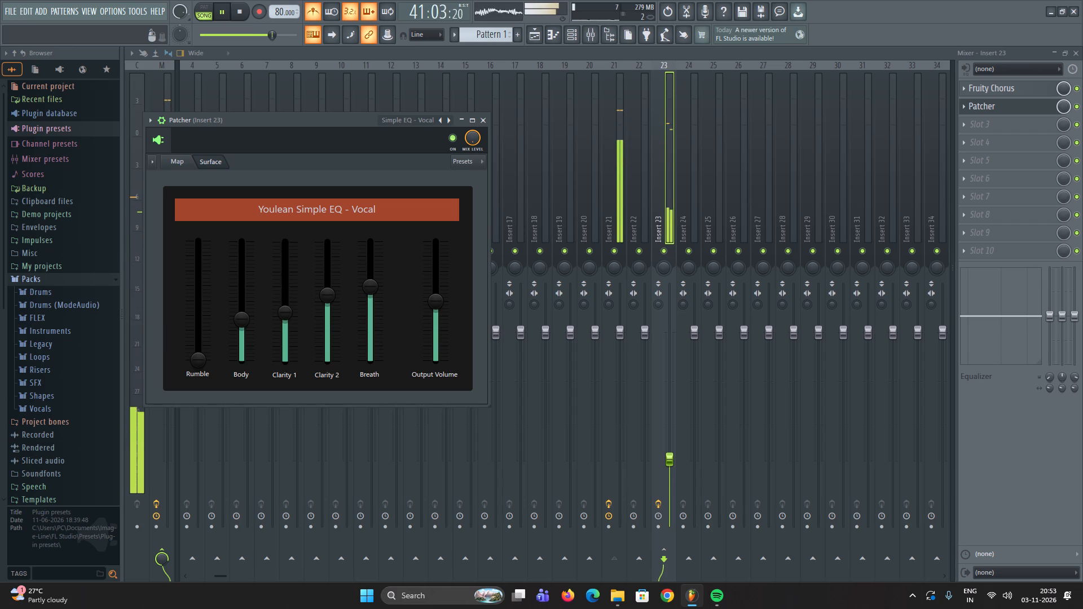
drag(288, 320, 288, 321)
Raise the vocal EQ's Breath, Clarity 2, Clarity 1 and Body slightly, and close Patcher.
drag(376, 291, 376, 280)
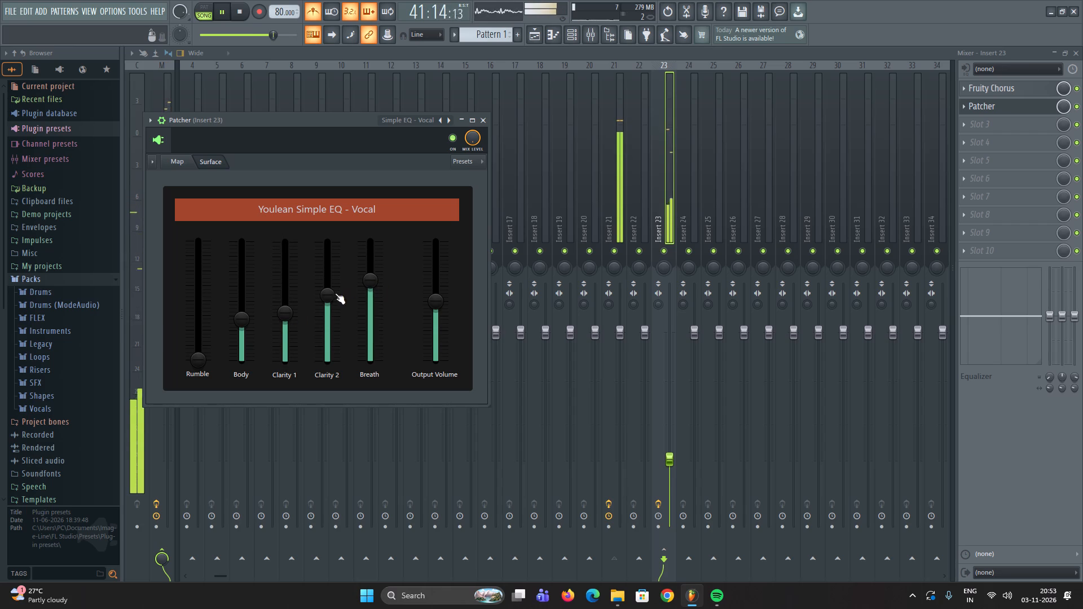
drag(335, 294, 336, 286)
drag(296, 310, 296, 302)
click(252, 318)
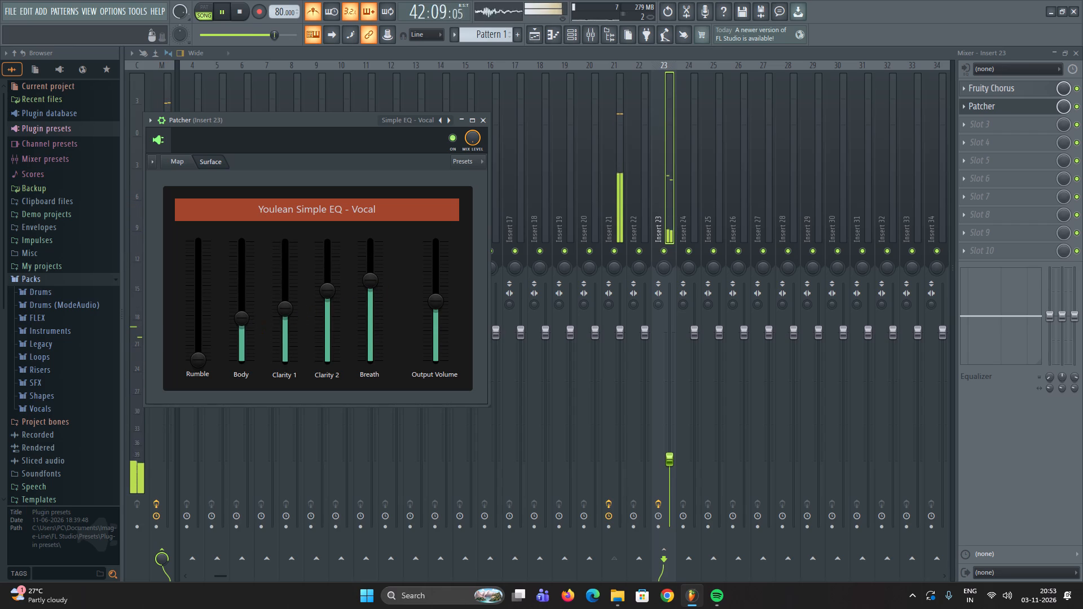
drag(290, 315, 291, 307)
click(256, 313)
drag(240, 319, 241, 312)
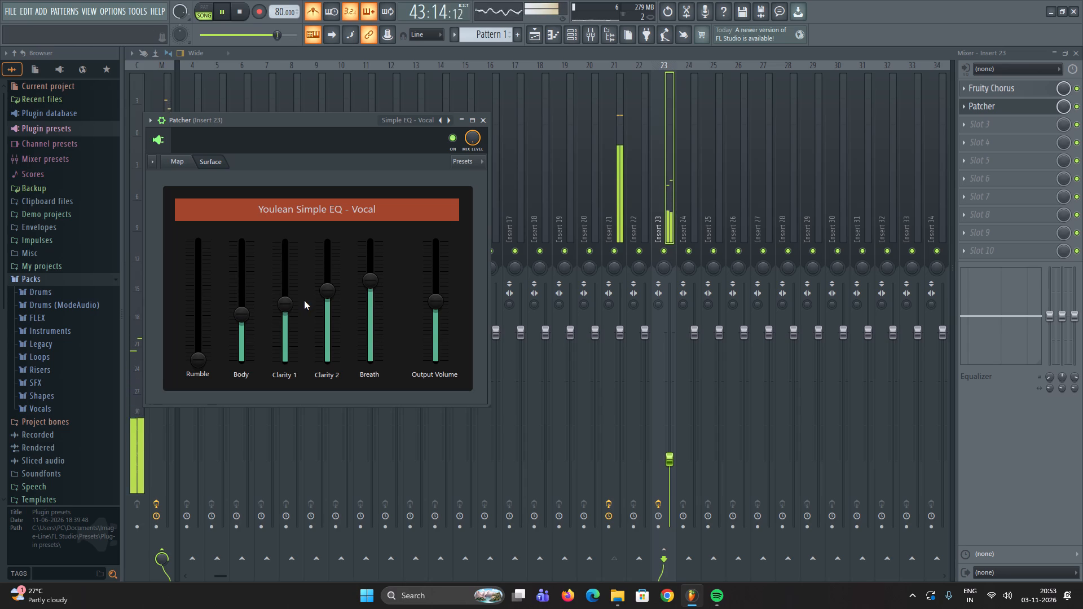
click(487, 121)
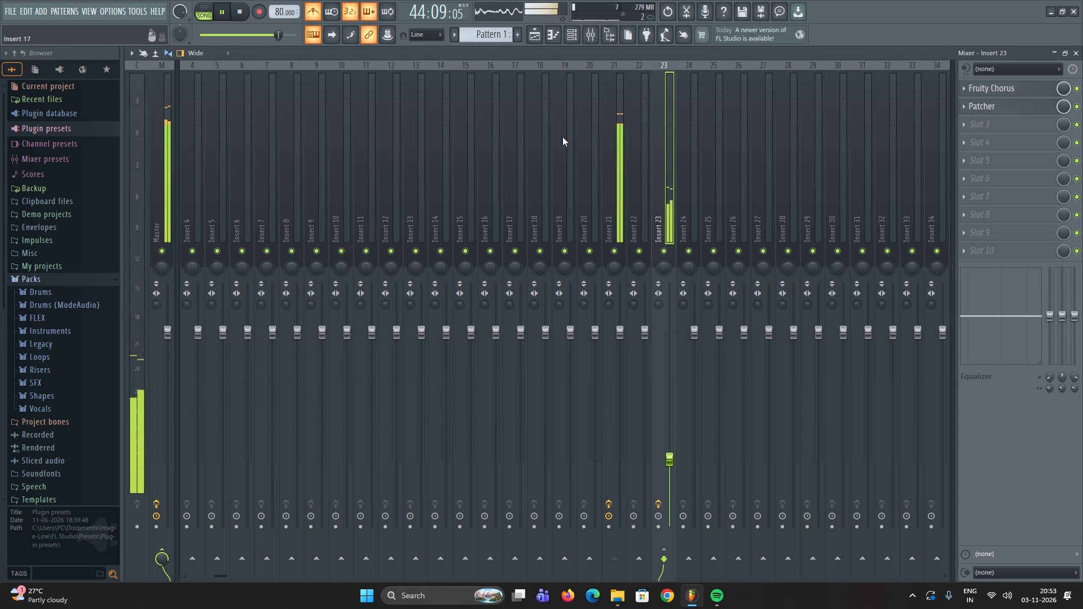
Stop playback, add Patcher in Insert 21's sixth effect slot and load its Simple EQ - Vocal preset.
click(965, 122)
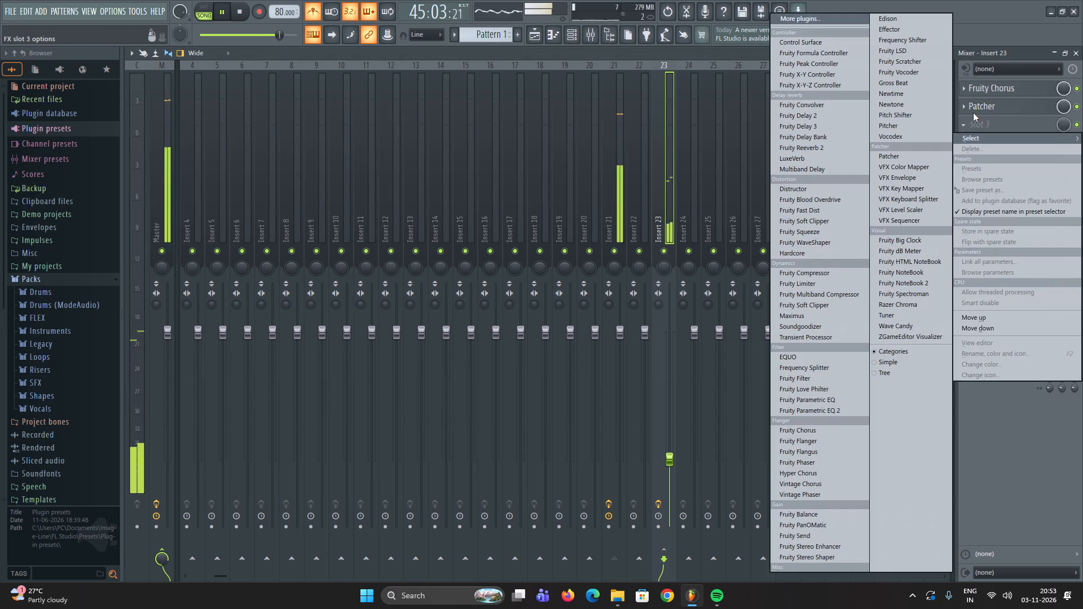
click(611, 165)
click(615, 165)
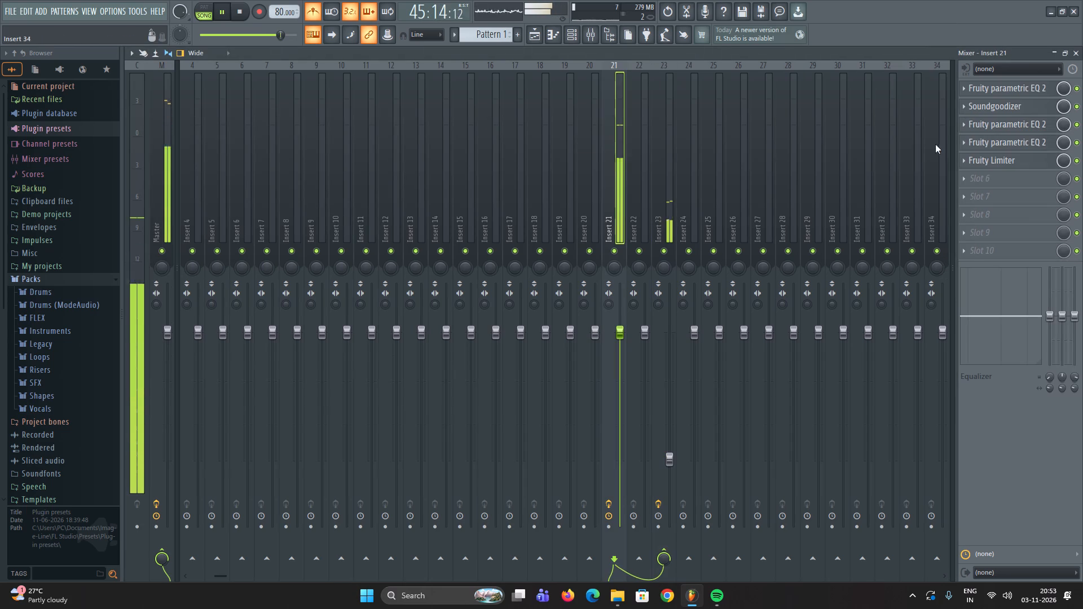
key(space)
click(967, 178)
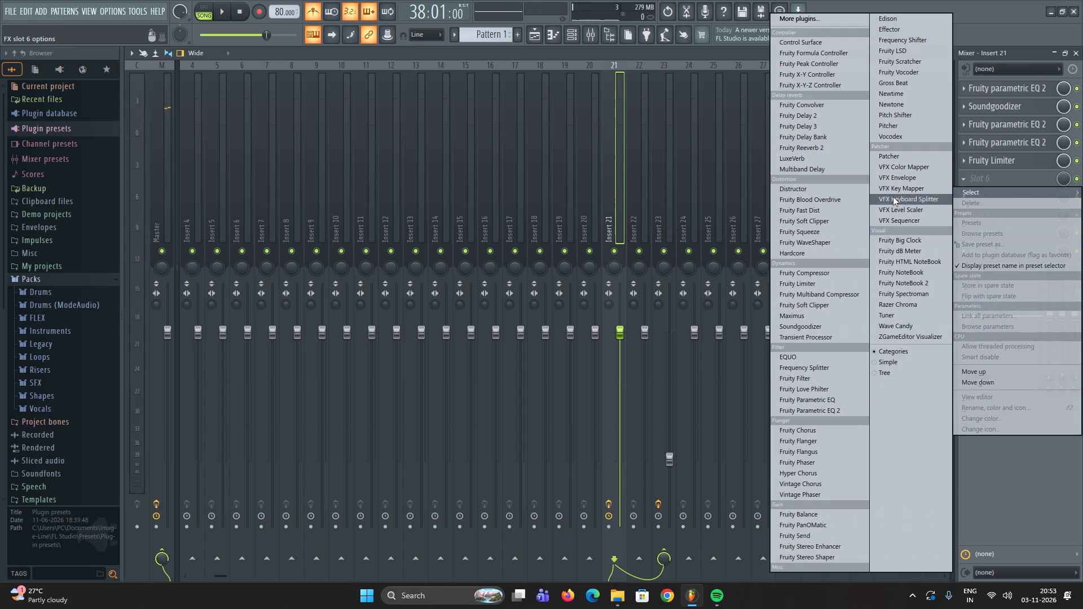
click(893, 157)
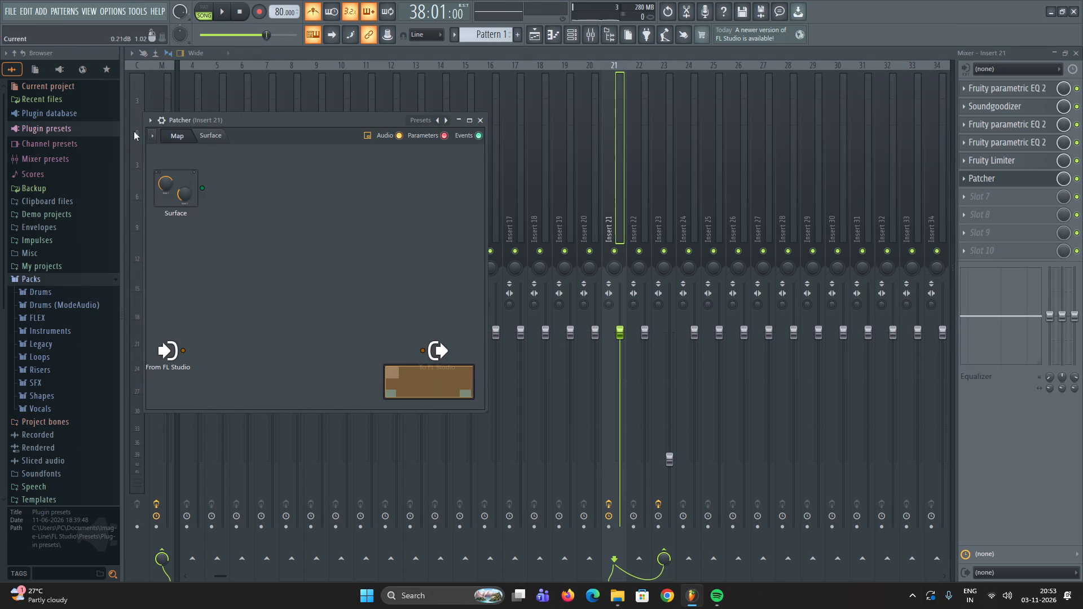
click(147, 118)
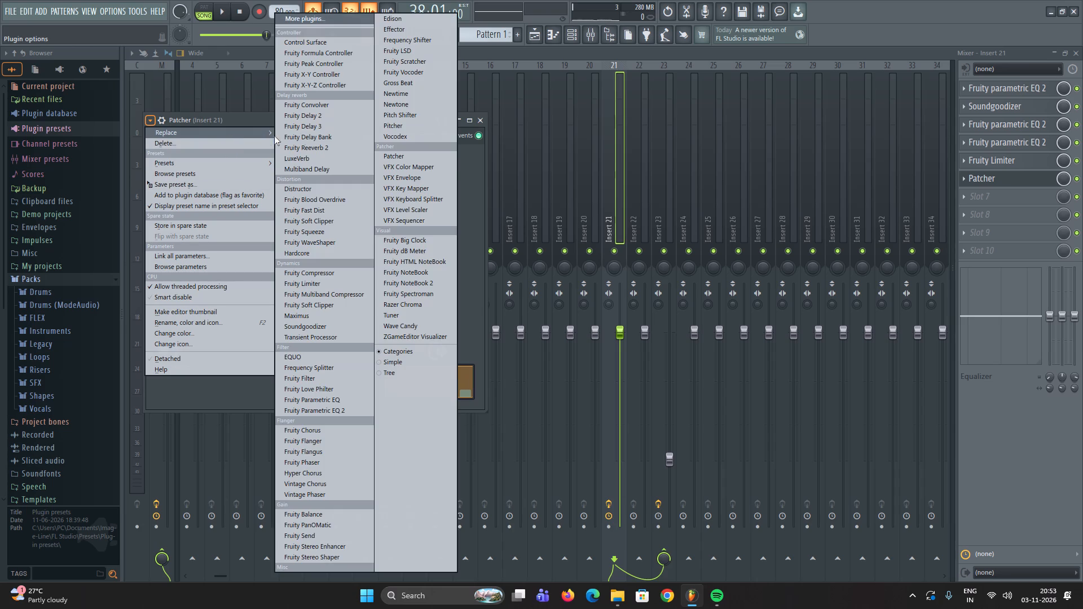
click(422, 158)
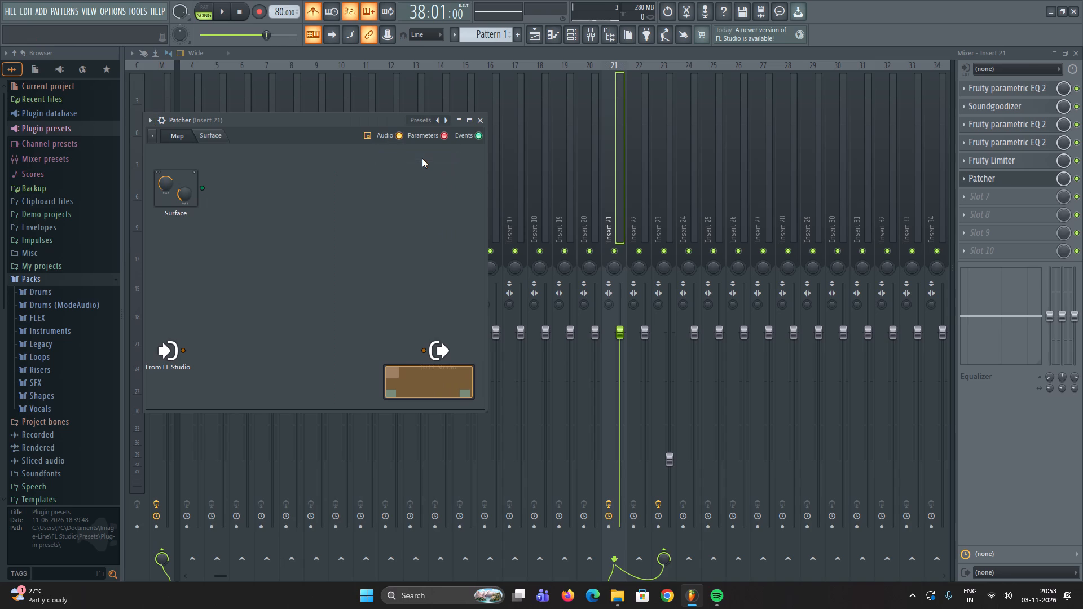
click(151, 120)
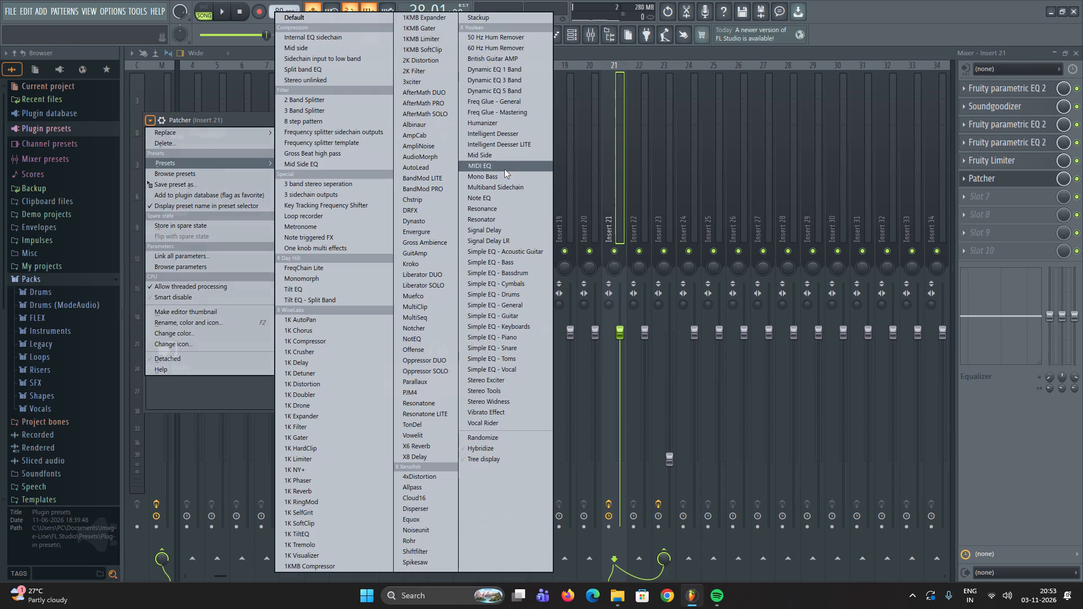
click(502, 370)
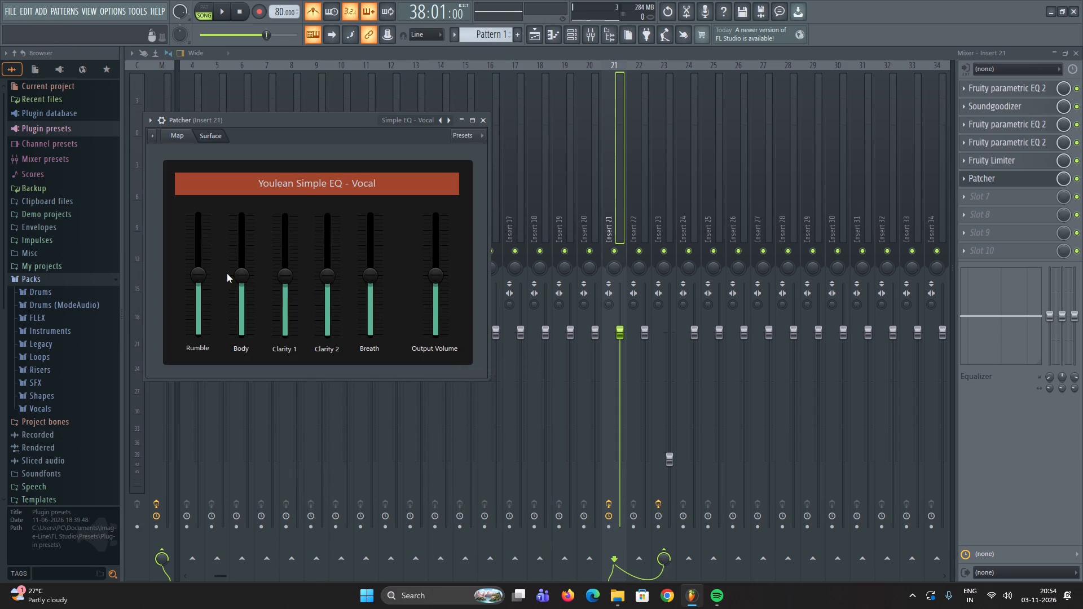
During playback, cut Rumble to minimum, raise Breath, reduce Clarity 1 and fine-tune Clarity 2 in Insert 21's vocal EQ, and close Patcher.
drag(193, 276, 178, 423)
key(space)
drag(370, 277, 373, 259)
drag(328, 280, 329, 273)
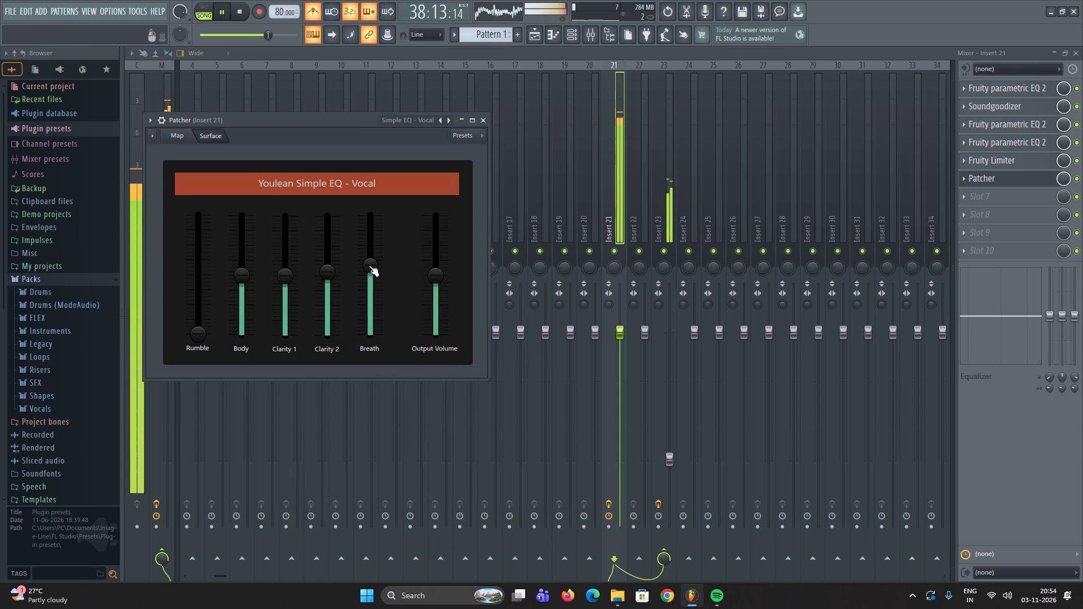
drag(371, 264, 372, 259)
drag(291, 276, 277, 293)
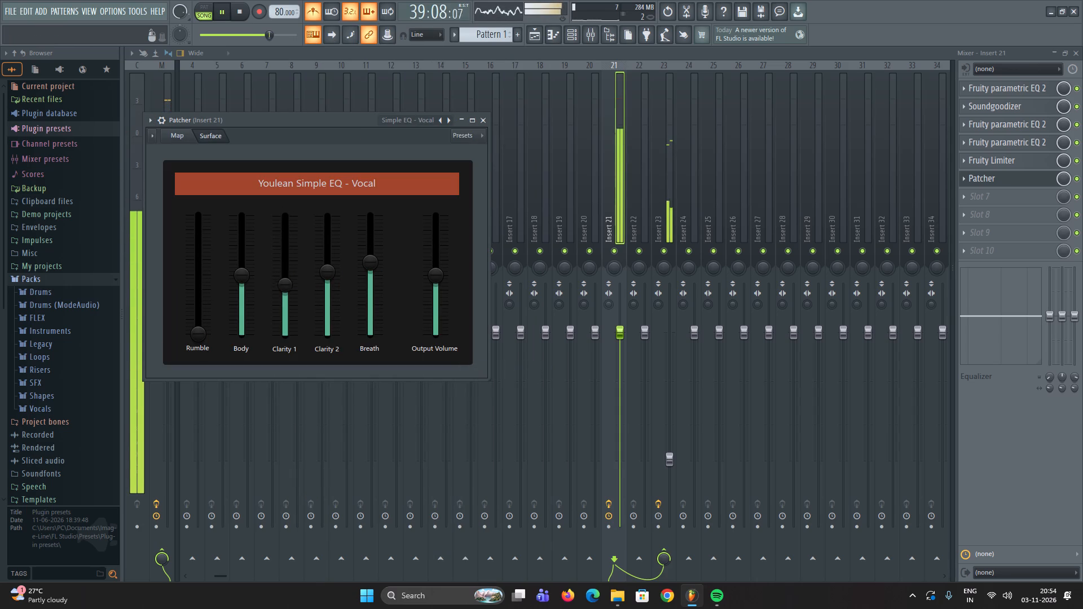
drag(277, 293, 277, 308)
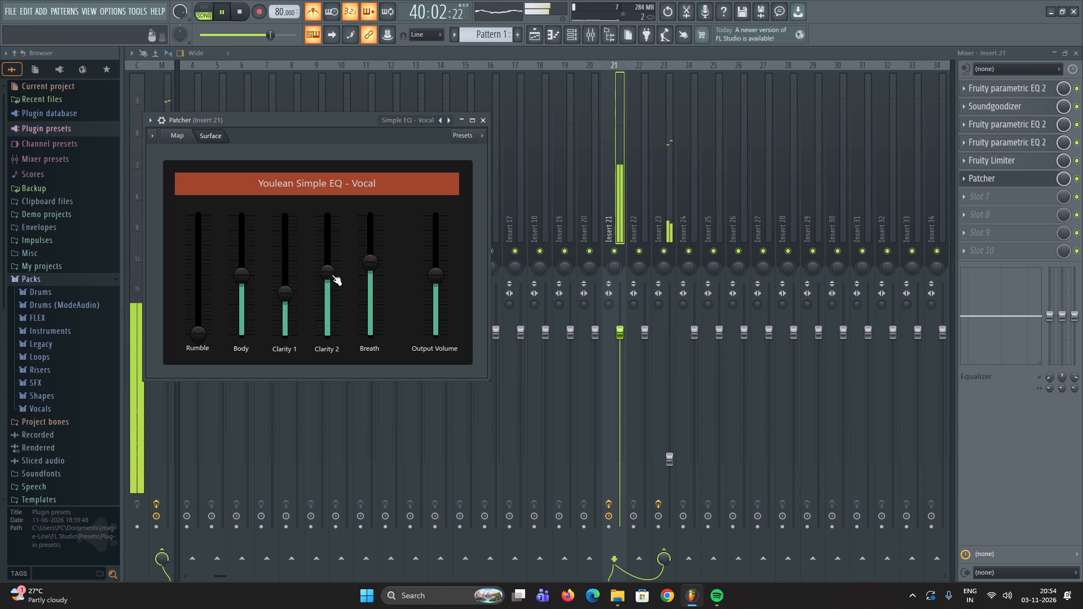
drag(332, 275, 331, 284)
click(372, 267)
click(333, 273)
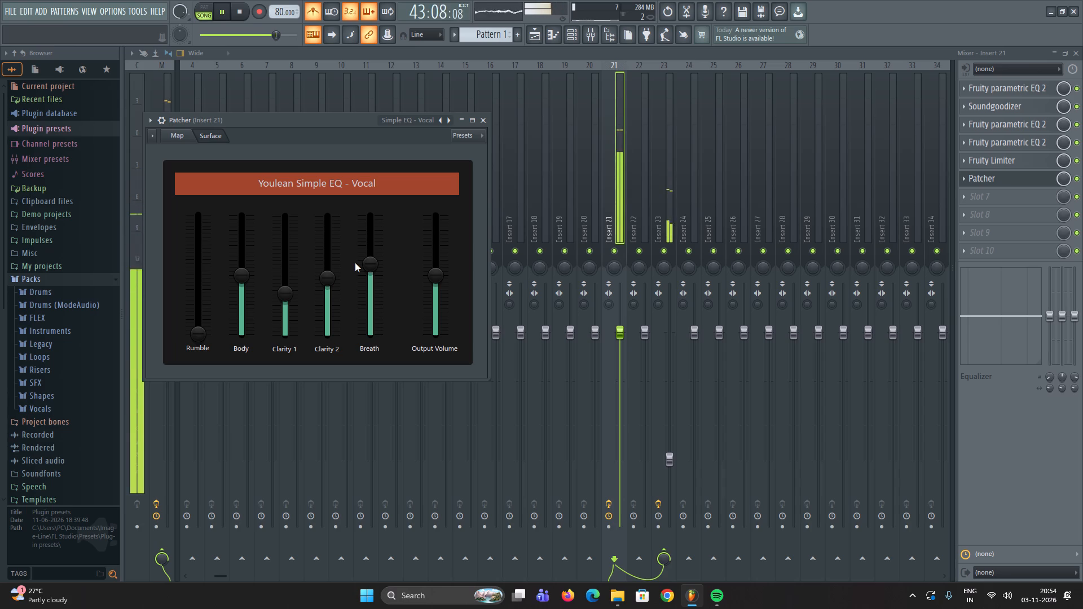
click(487, 123)
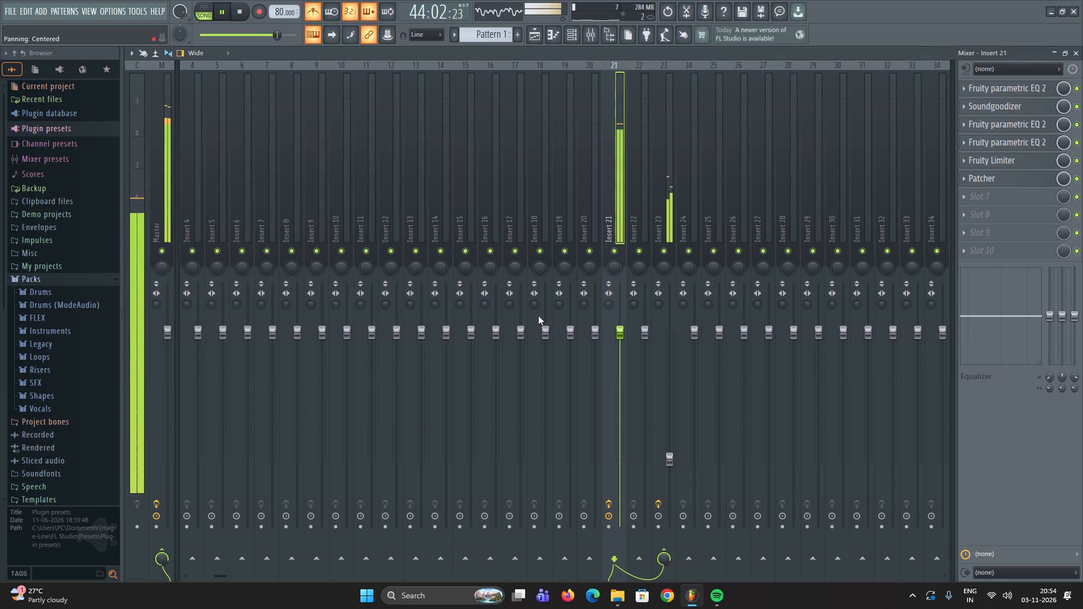
Compare the vocals with Insert 21's effects bypassed and enabled twice, leaving them enabled, and stop playback.
click(610, 506)
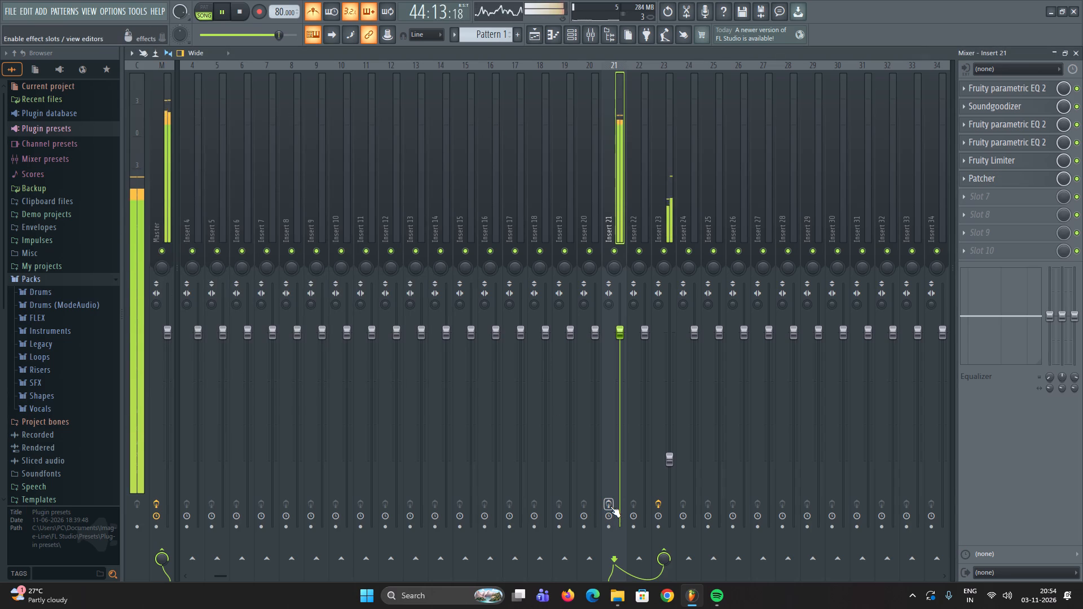
click(610, 506)
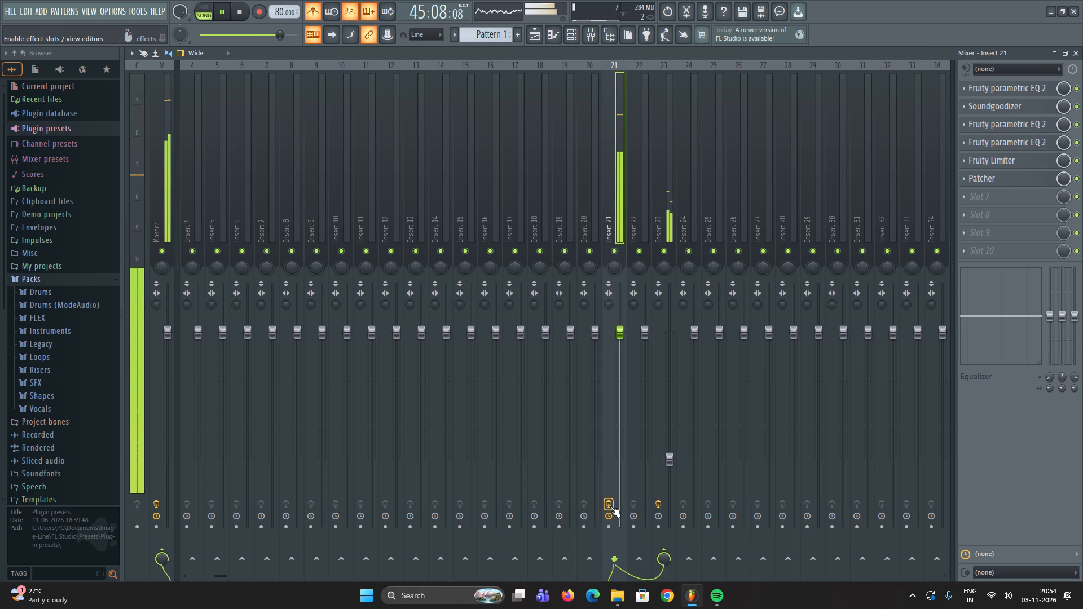
click(610, 506)
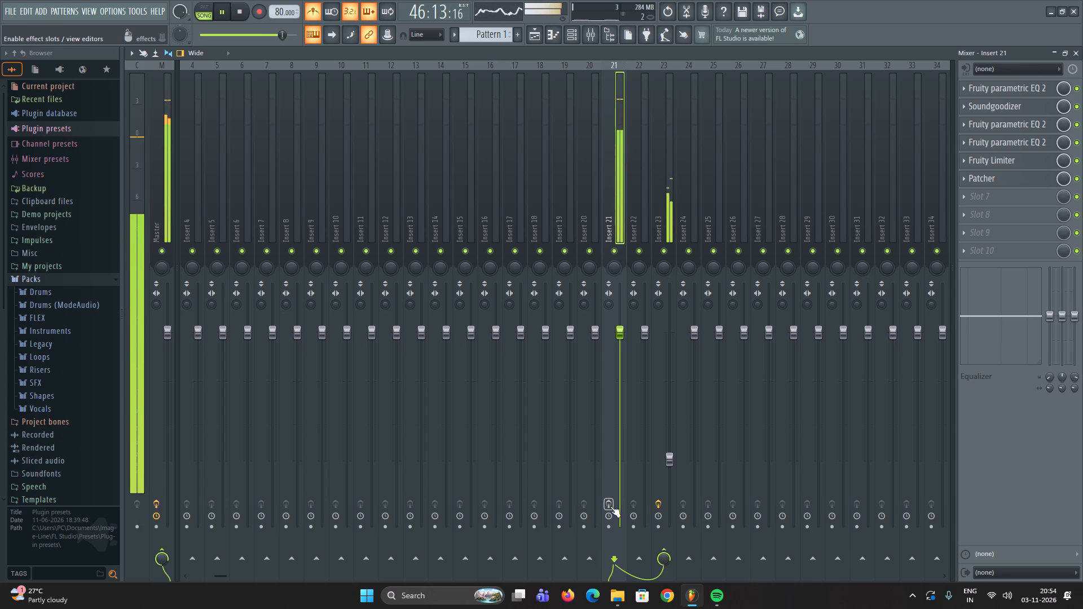
click(610, 506)
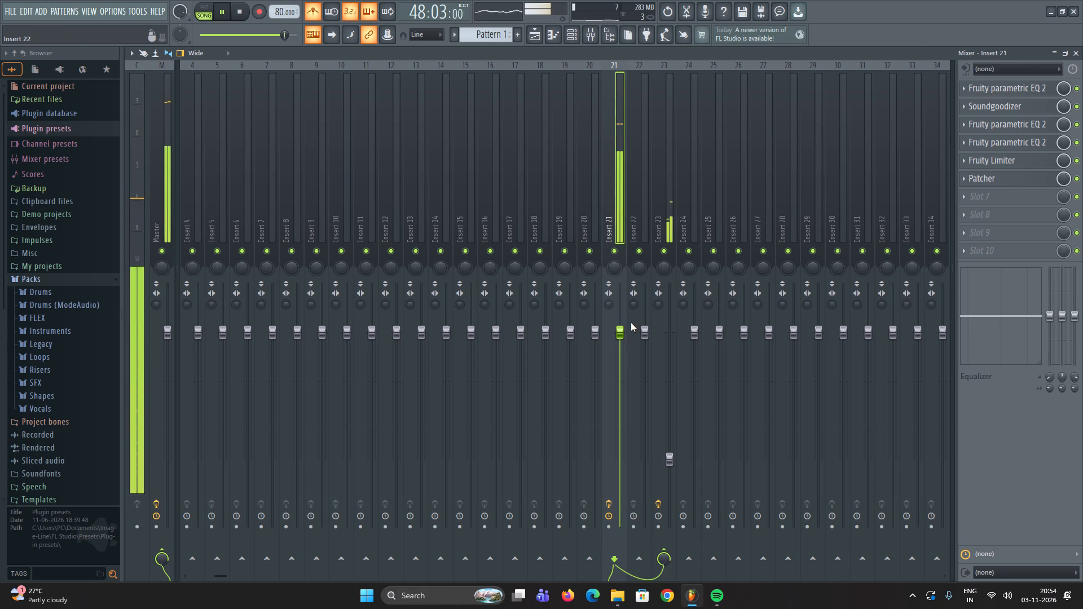
key(space)
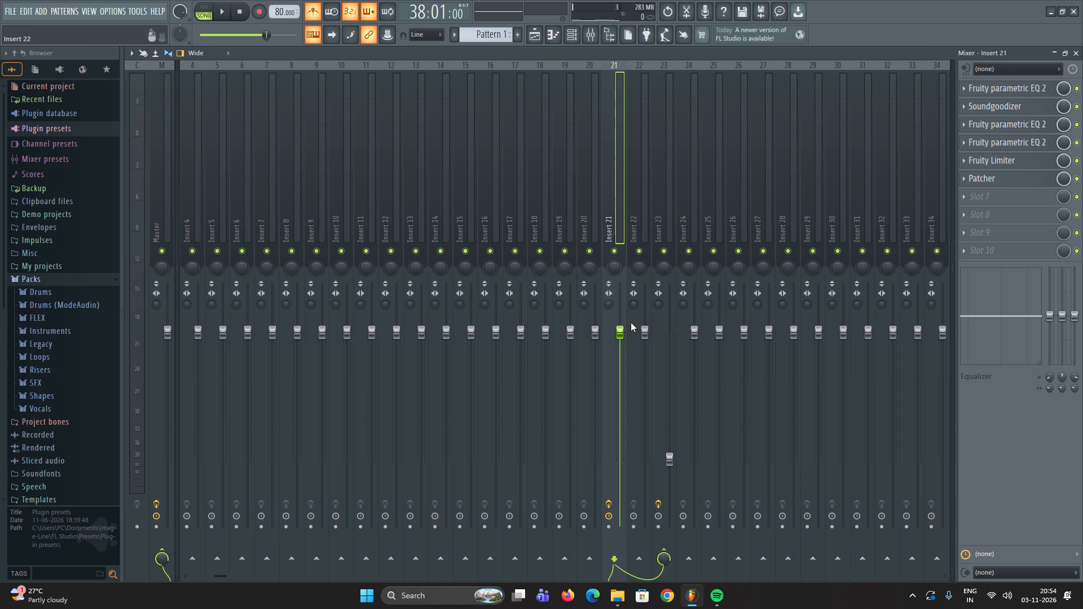
Save the project as sample in a new project folder.
key(ctrl+s)
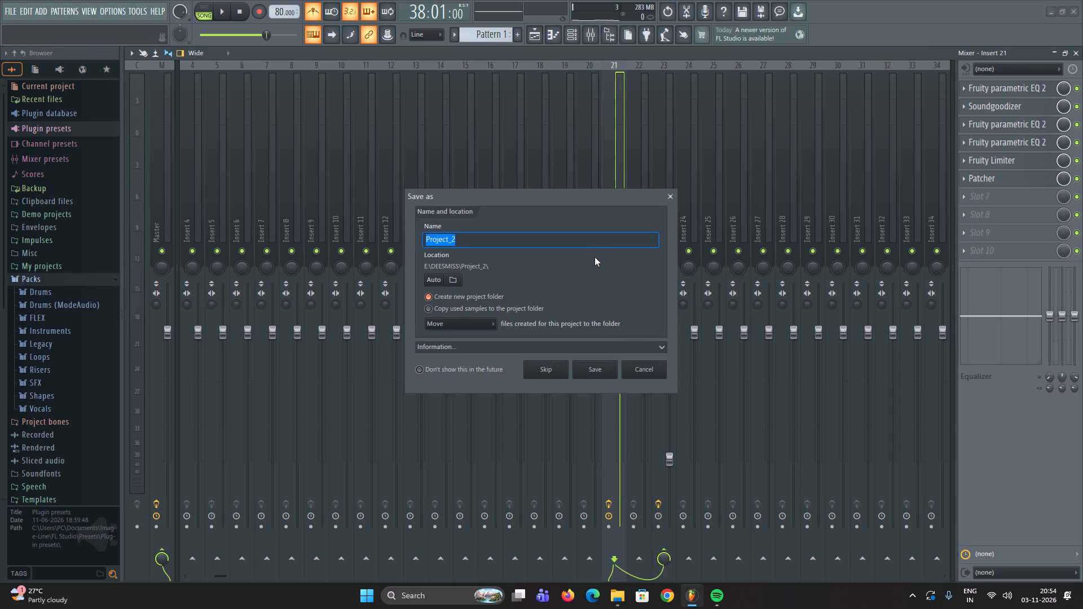
key(BackSpace)
text(sam)
text(ple)
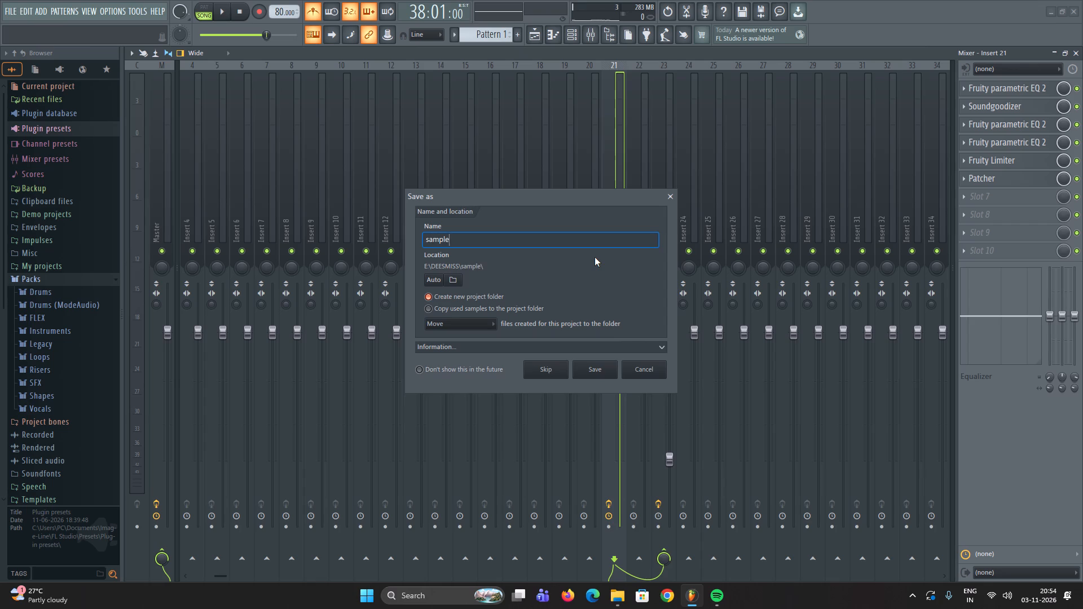
click(589, 373)
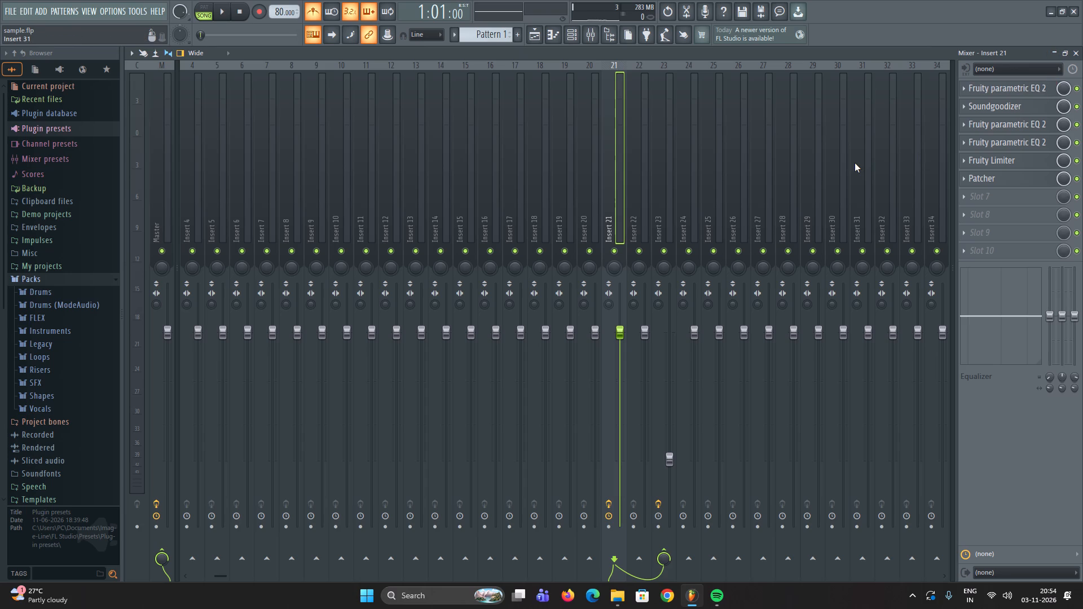
Listen to the arrangement from the start, from bar 32 and from just before the first full vocal clip in the playlist.
key(space)
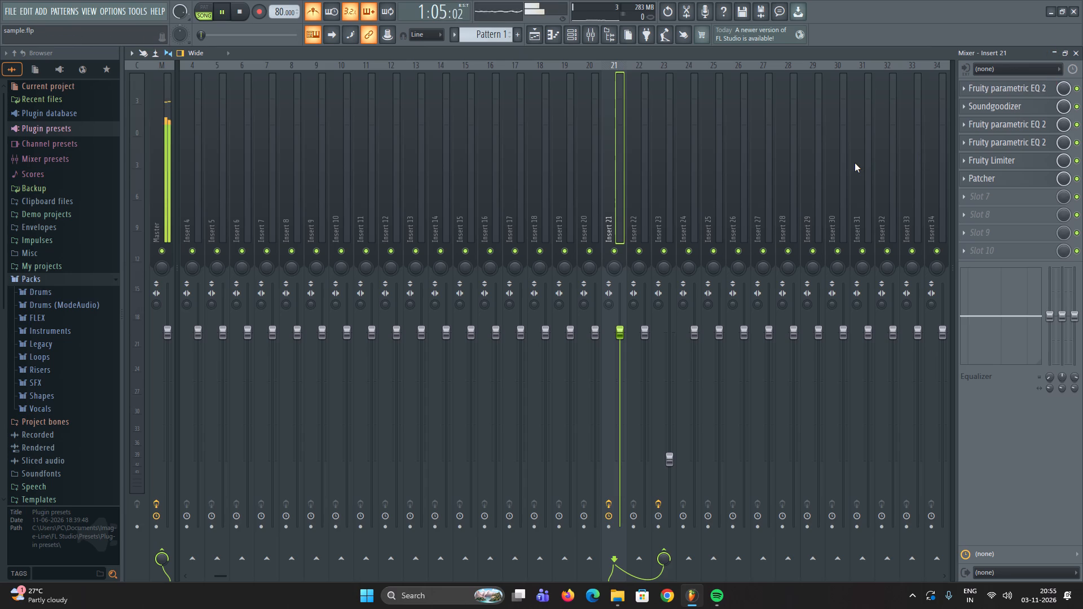
key(space)
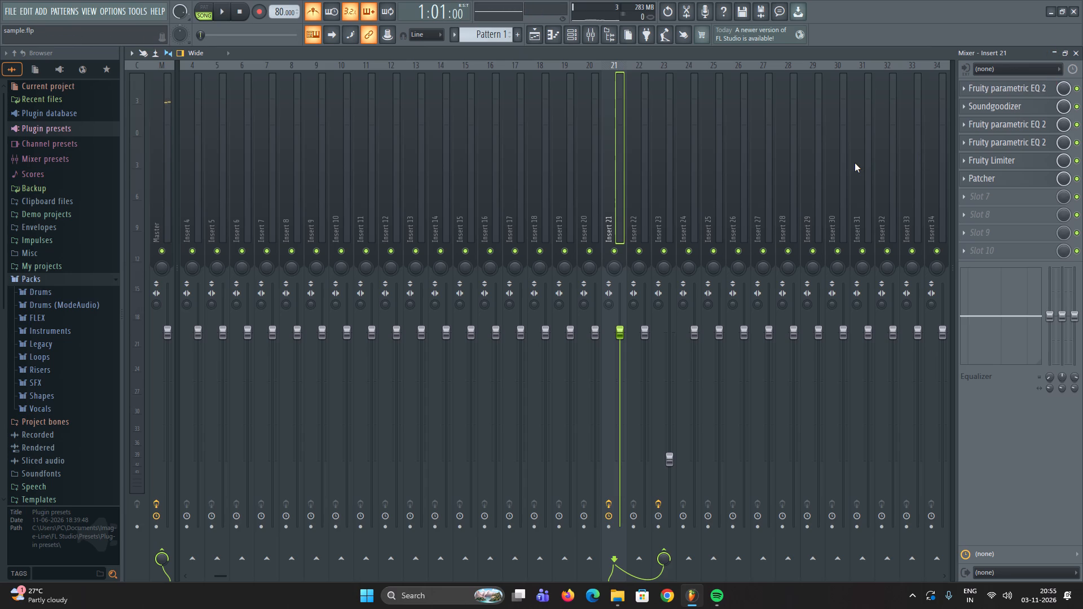
key(space)
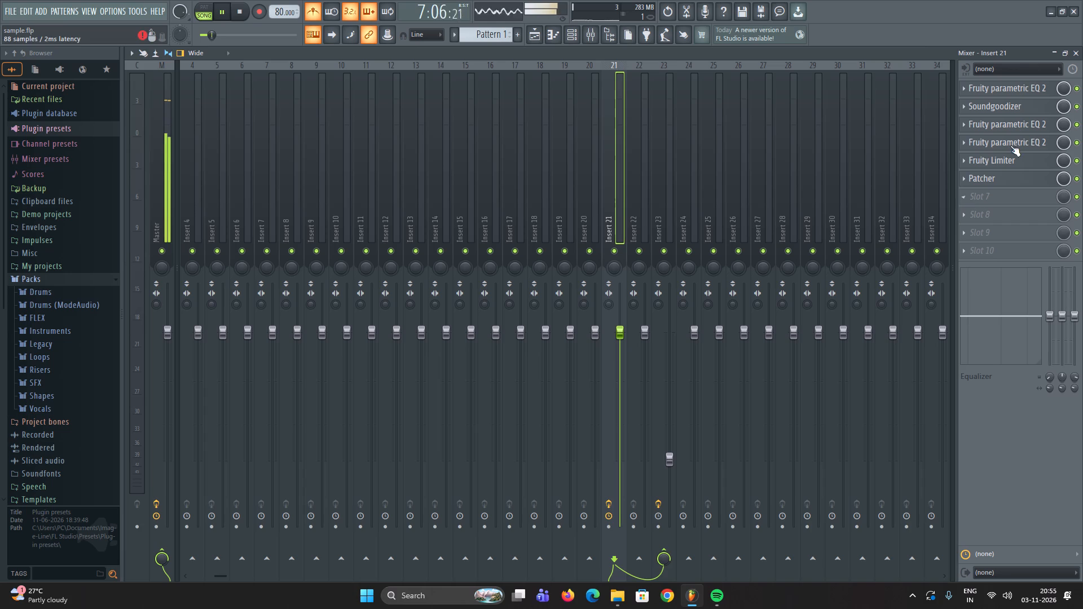
click(1073, 52)
ctrl+scroll(688, 248, down, 5)
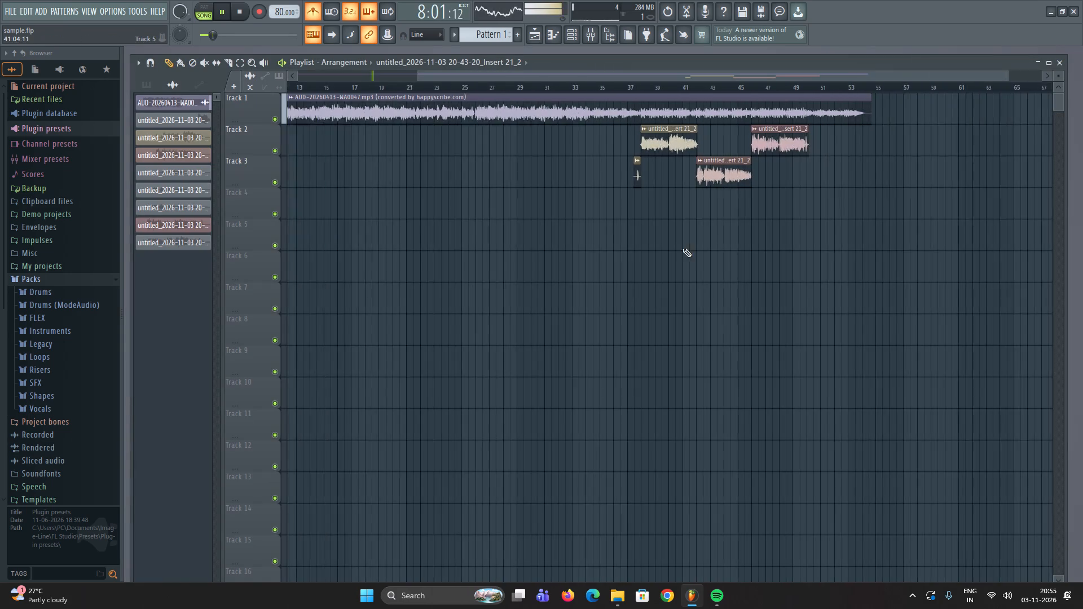
ctrl+scroll(683, 248, down, 9)
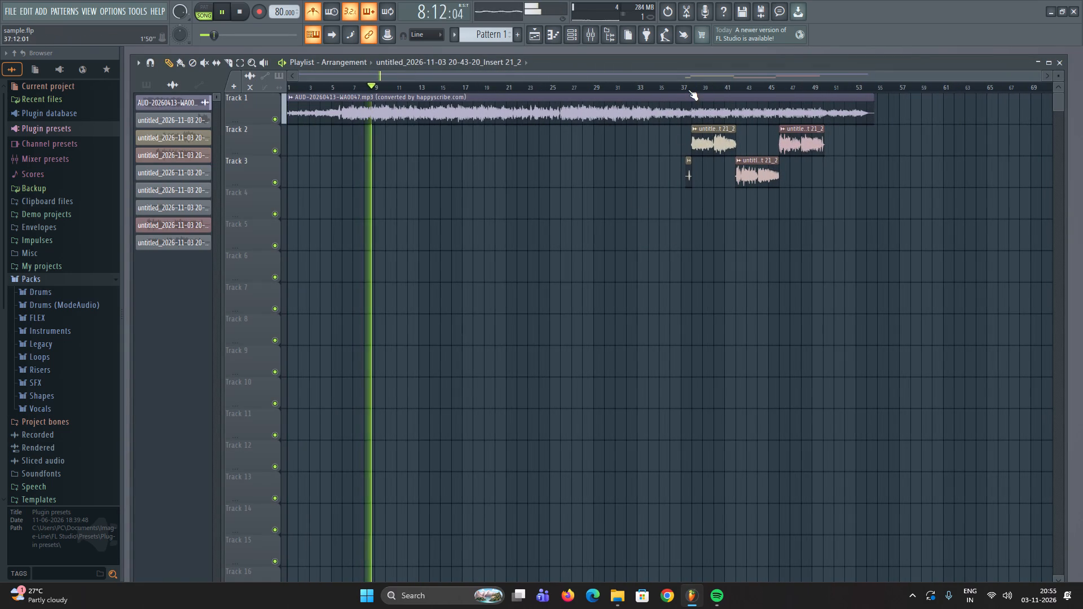
key(space)
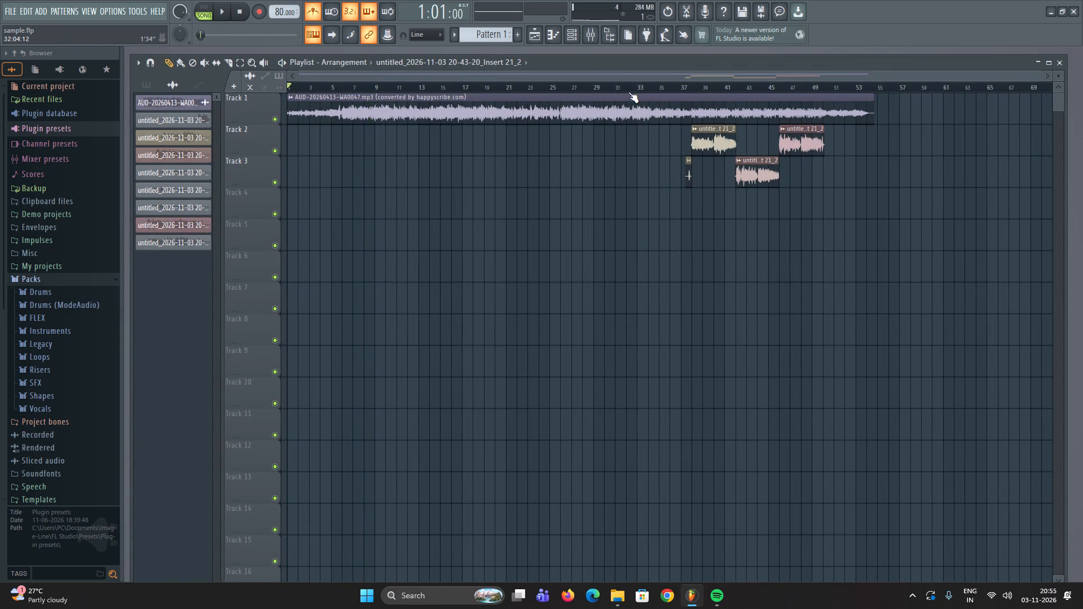
click(628, 87)
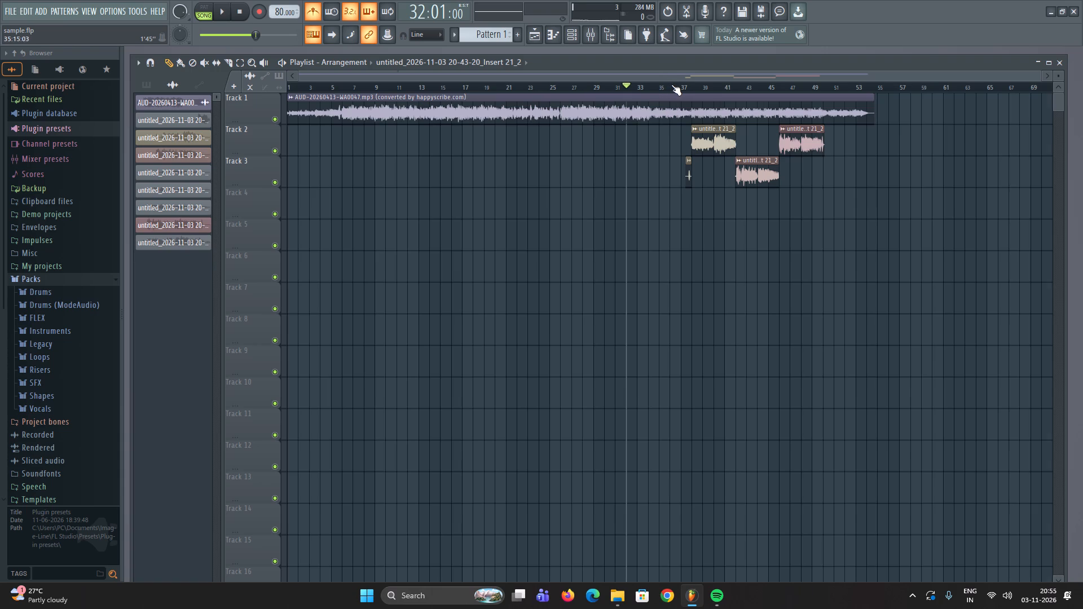
ctrl+scroll(673, 85, up, 3)
key(space)
ctrl+scroll(675, 85, up, 2)
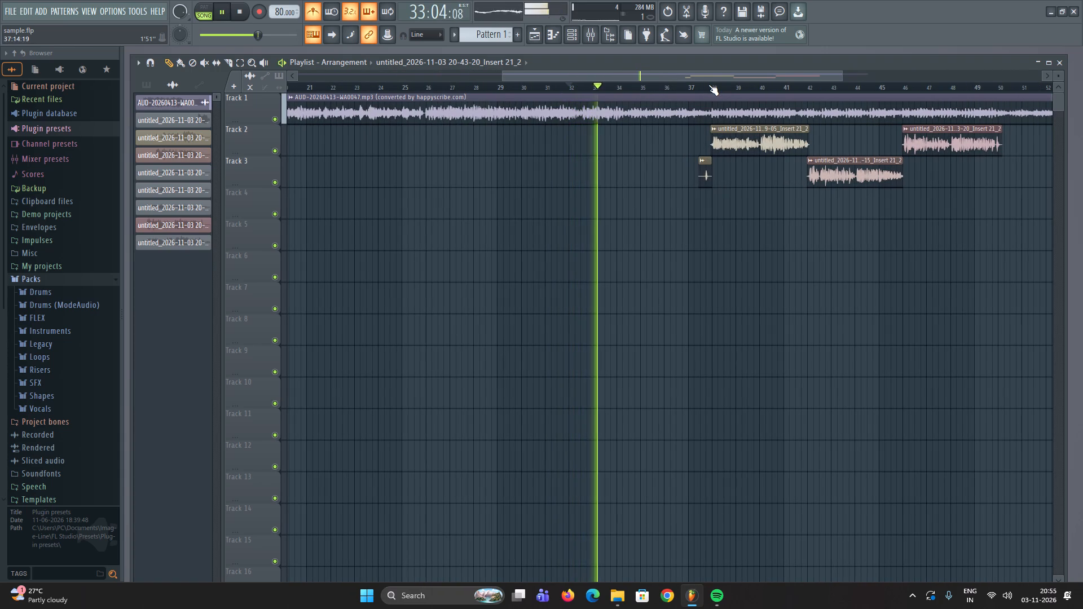
click(705, 86)
scroll(717, 183, up, 2)
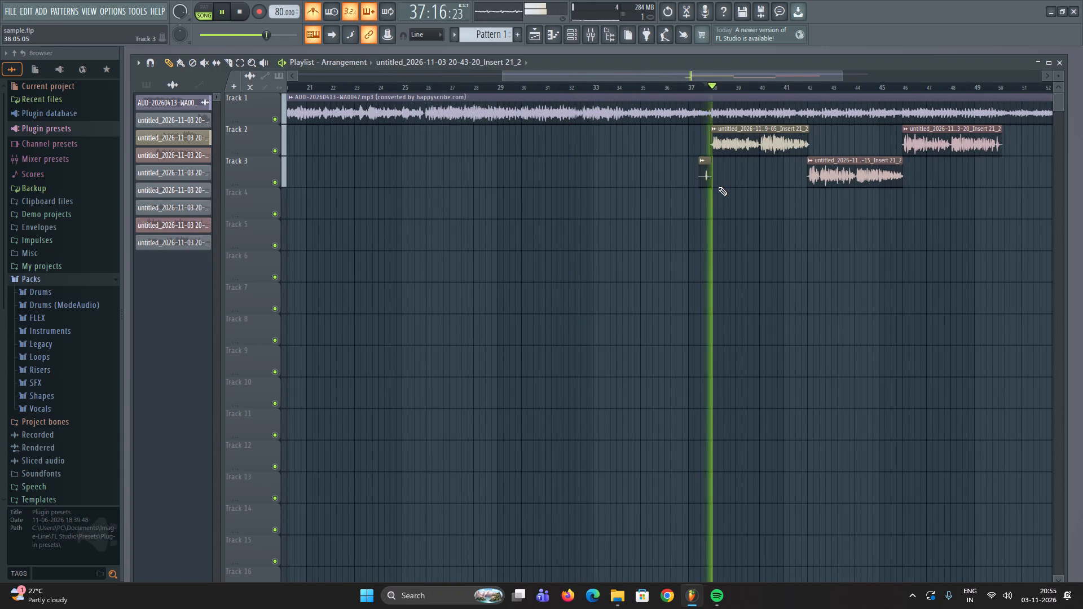
scroll(718, 187, up, 6)
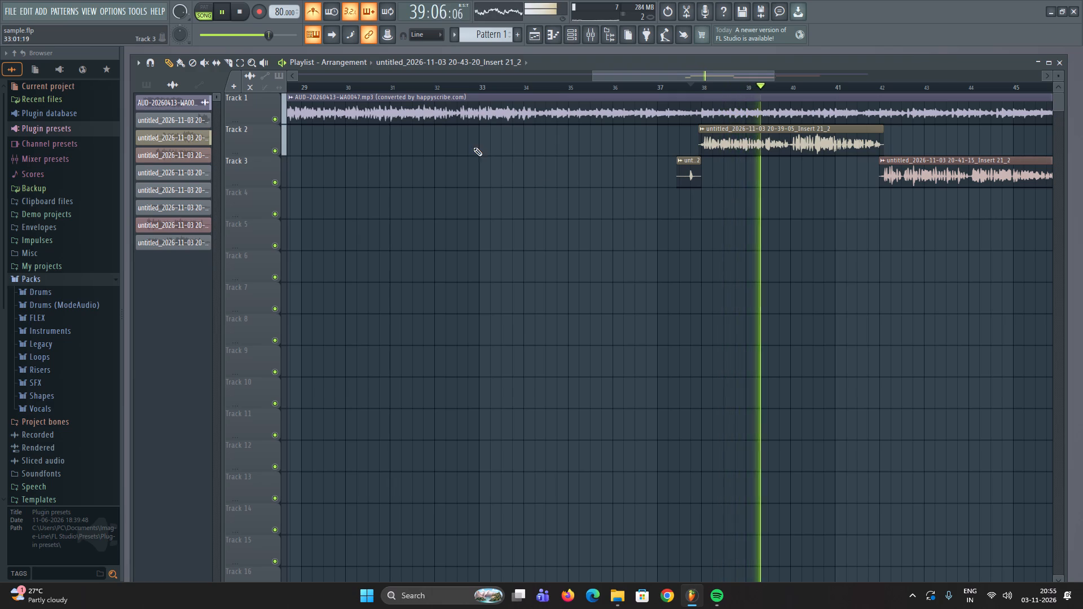
Add a Fruity Parametric EQ 2 in Insert 21's seventh effect slot and maximize its window.
click(585, 38)
click(968, 196)
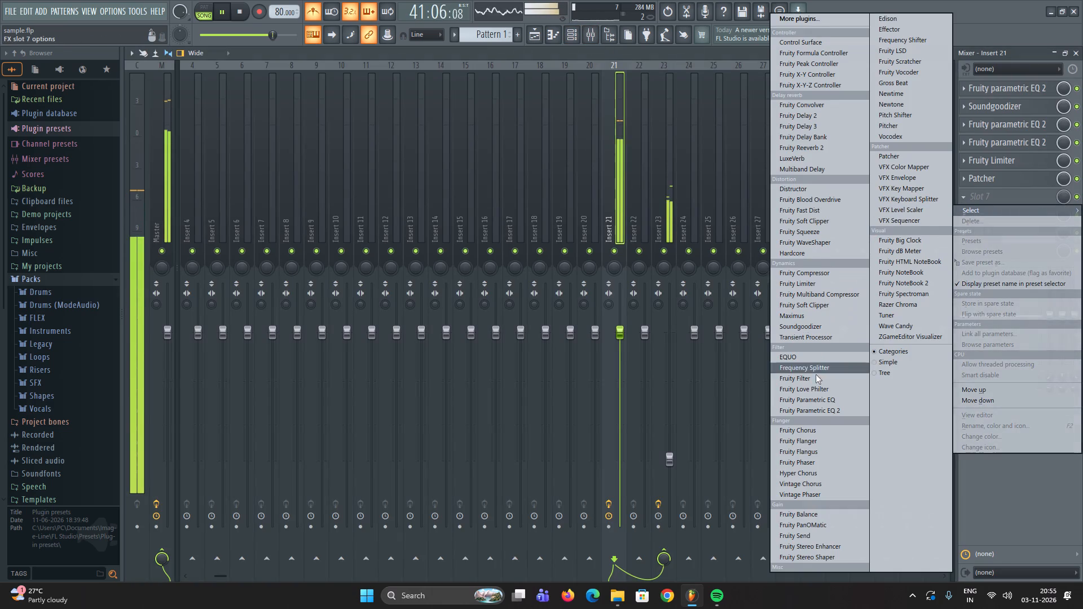
click(810, 410)
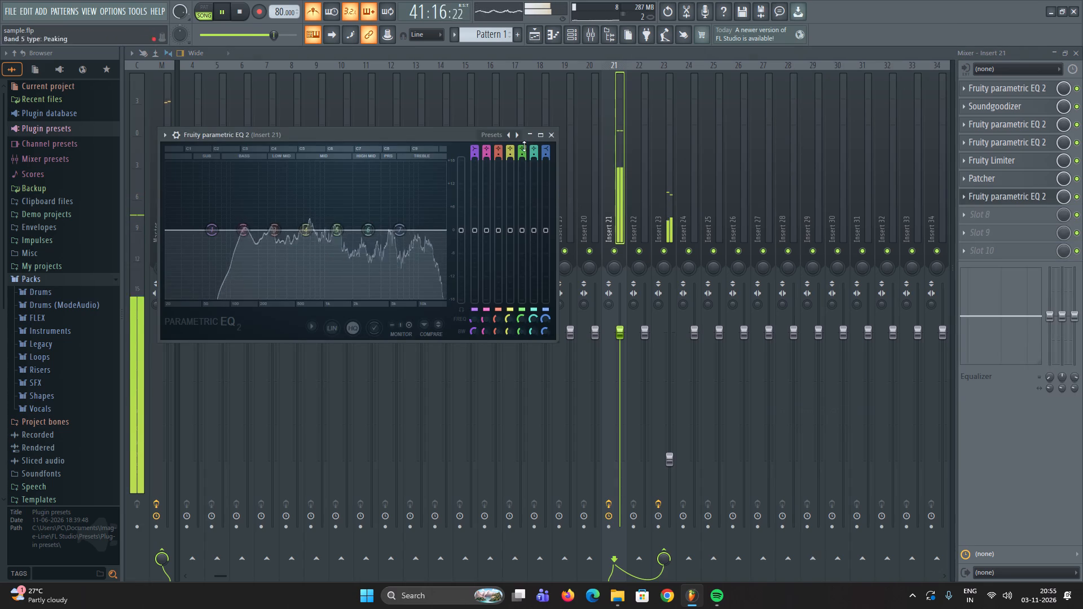
click(539, 135)
Narrow band 4, sweep it boosted through the low frequencies, and set it as a cut of about 5 dB at 162 Hz.
scroll(544, 308, down, 2)
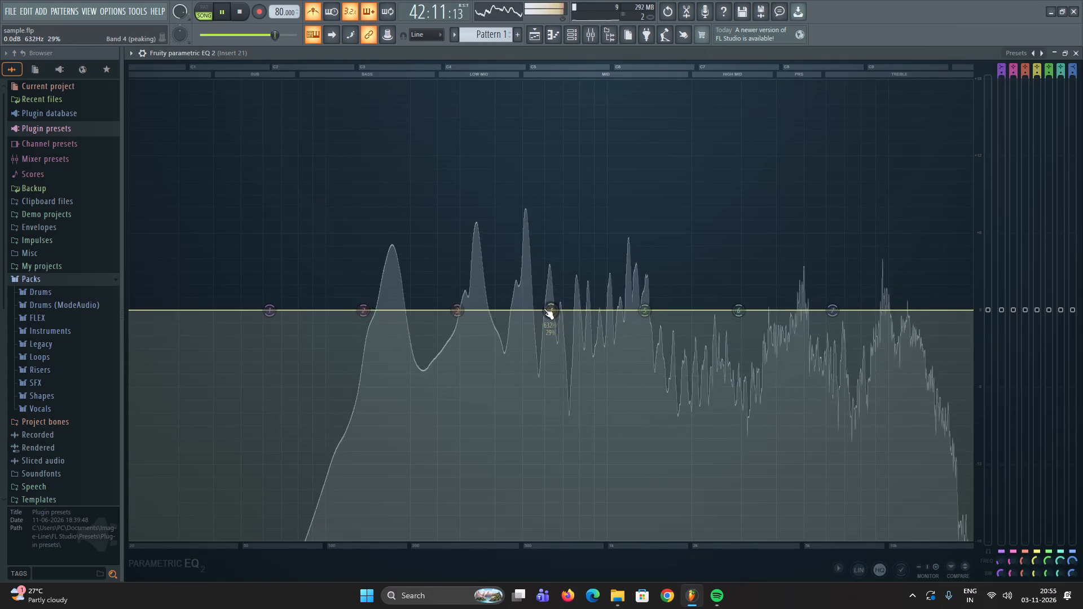
scroll(544, 308, down, 1)
drag(544, 307, 439, 83)
scroll(400, 83, down, 1)
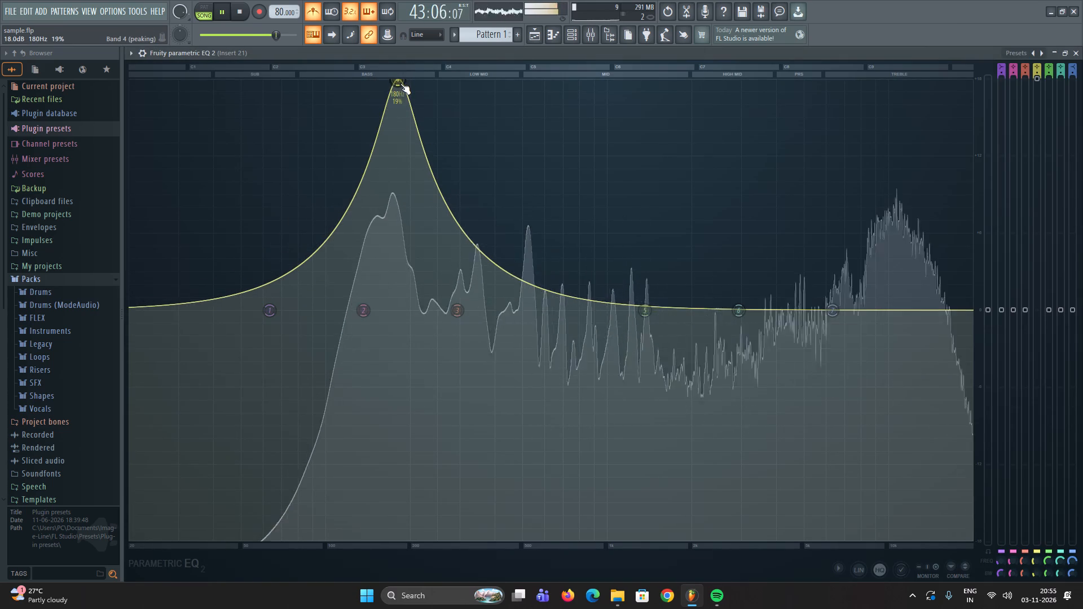
drag(400, 83, 391, 303)
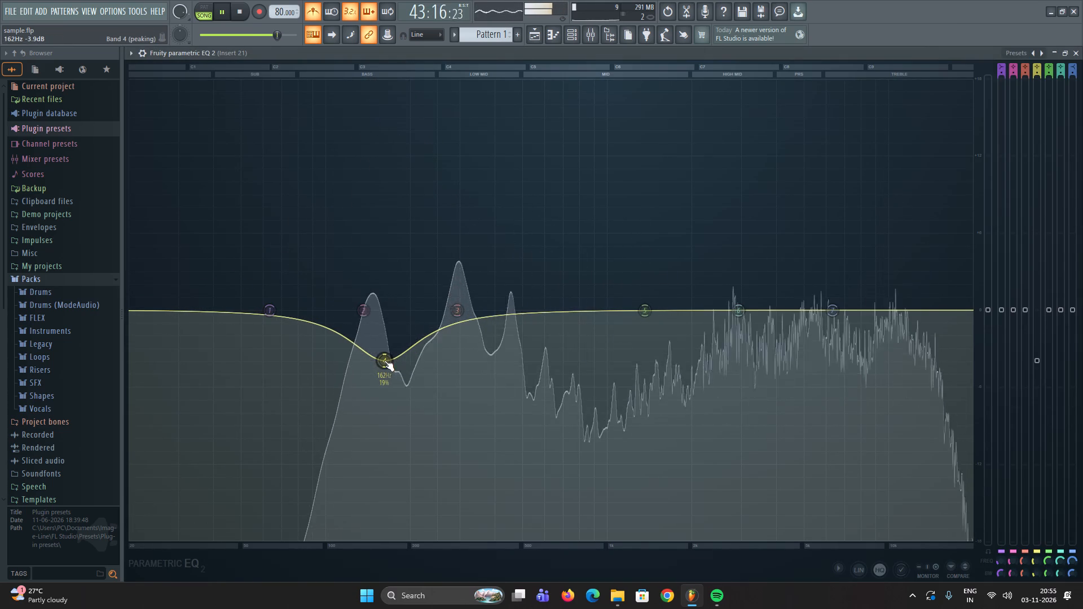
drag(384, 360, 384, 371)
scroll(385, 374, down, 2)
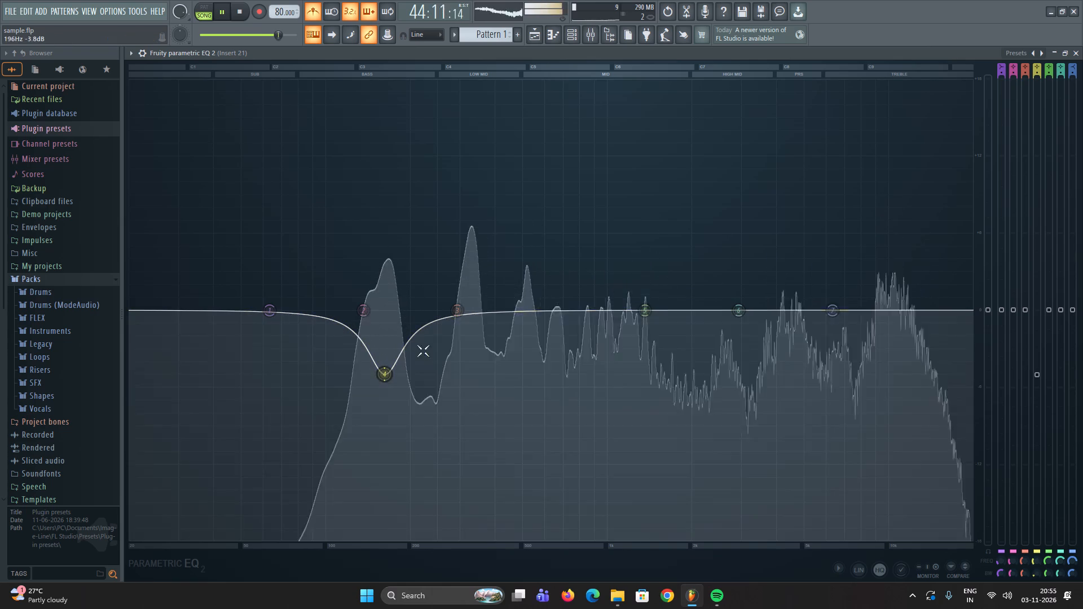
Narrow band 3, sweep it boosted from about 290 to 470 Hz, and leave a narrow cut of about 2 dB near 410 Hz.
scroll(463, 317, down, 8)
drag(463, 317, 462, 165)
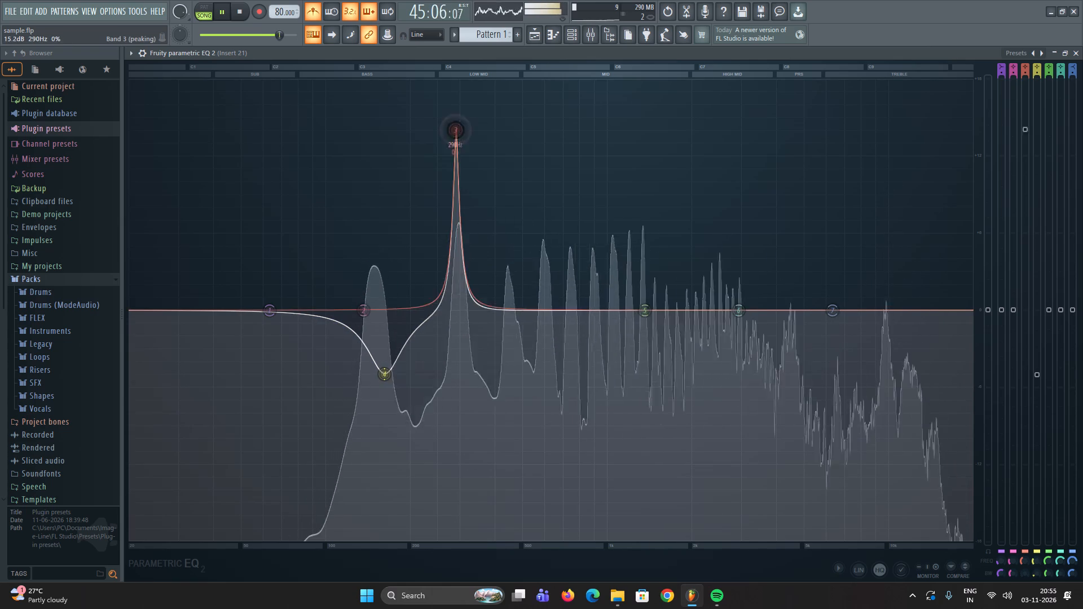
drag(462, 165, 469, 81)
scroll(468, 87, up, 1)
drag(469, 89, 478, 83)
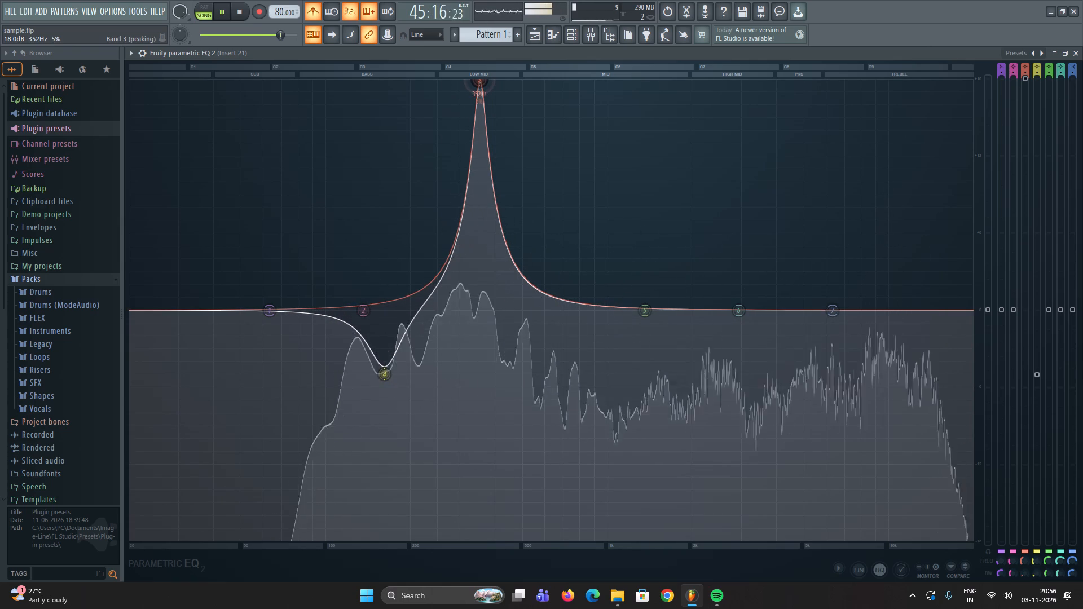
drag(478, 83, 503, 115)
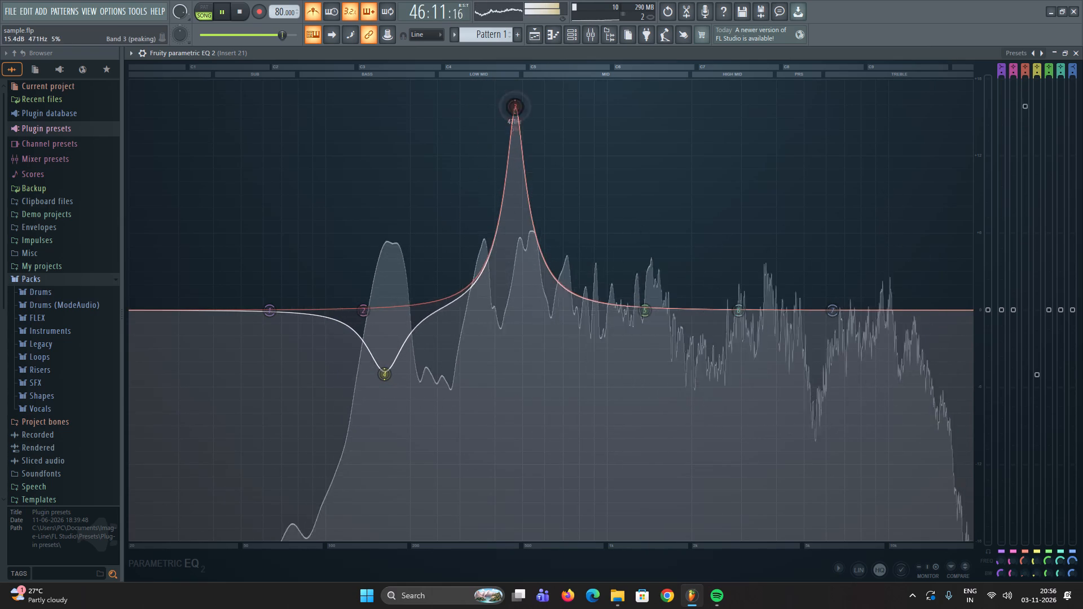
drag(503, 115, 492, 292)
scroll(499, 339, down, 1)
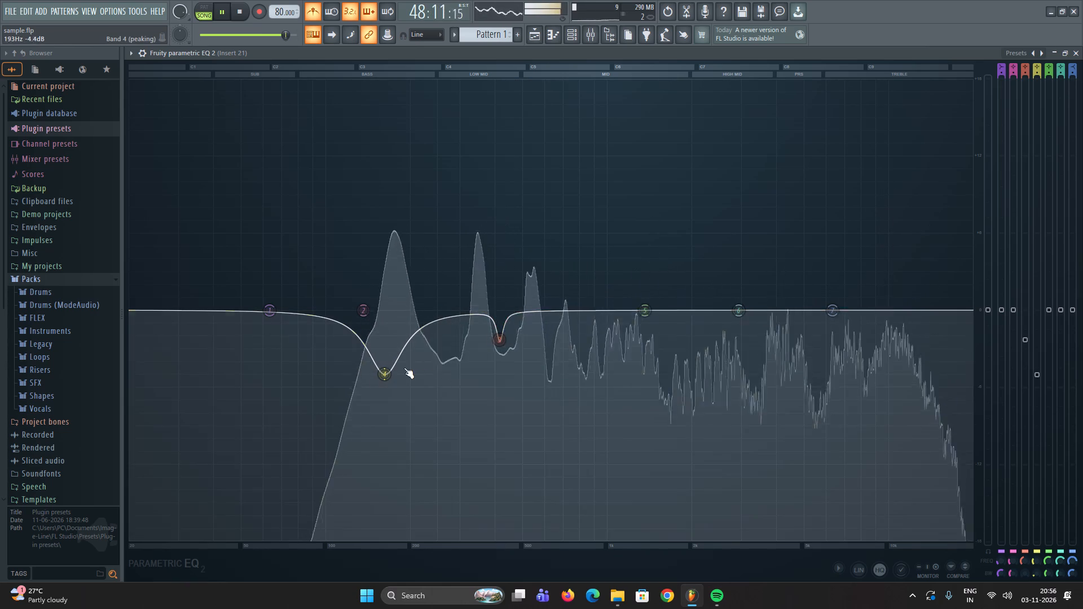
Shift band 4's cut up to about 195 Hz, keeping its depth at about 5 dB.
drag(390, 370, 407, 370)
Narrow band 5, sweep it boosted down through the low mids with playback restarted, and set a cut of about 6 dB at 131 Hz.
scroll(650, 315, down, 5)
drag(650, 315, 648, 307)
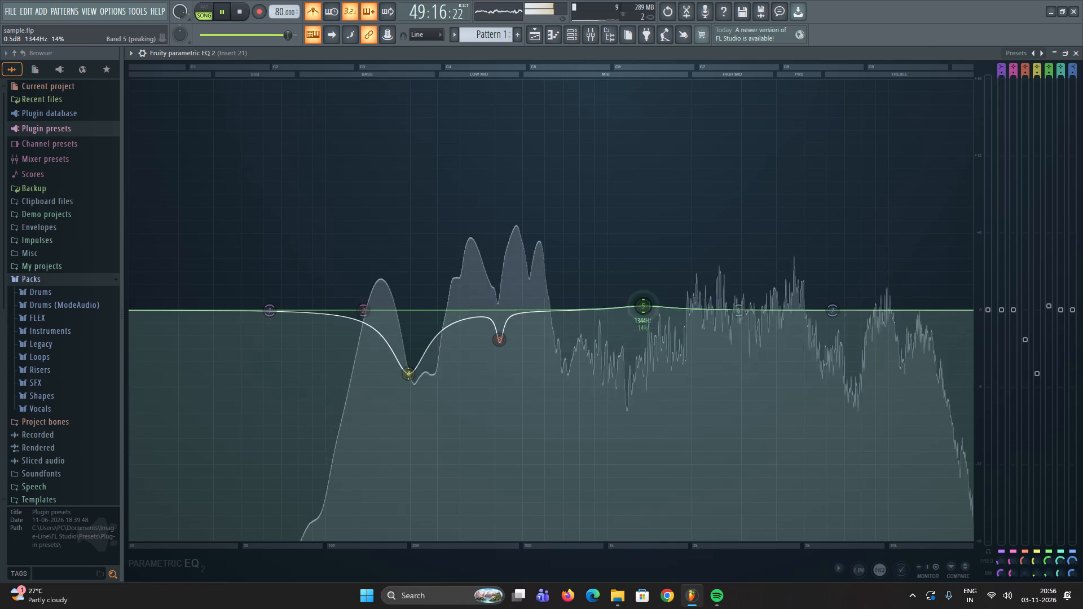
drag(648, 307, 525, 121)
key(space)
scroll(463, 82, down, 2)
key(space)
click(463, 82)
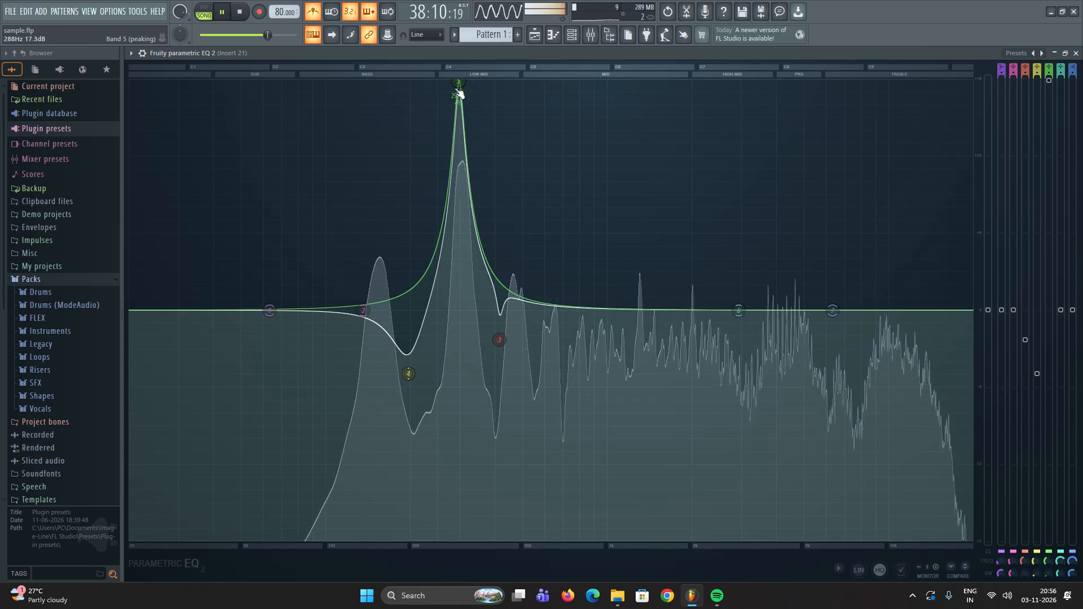
drag(455, 88, 386, 76)
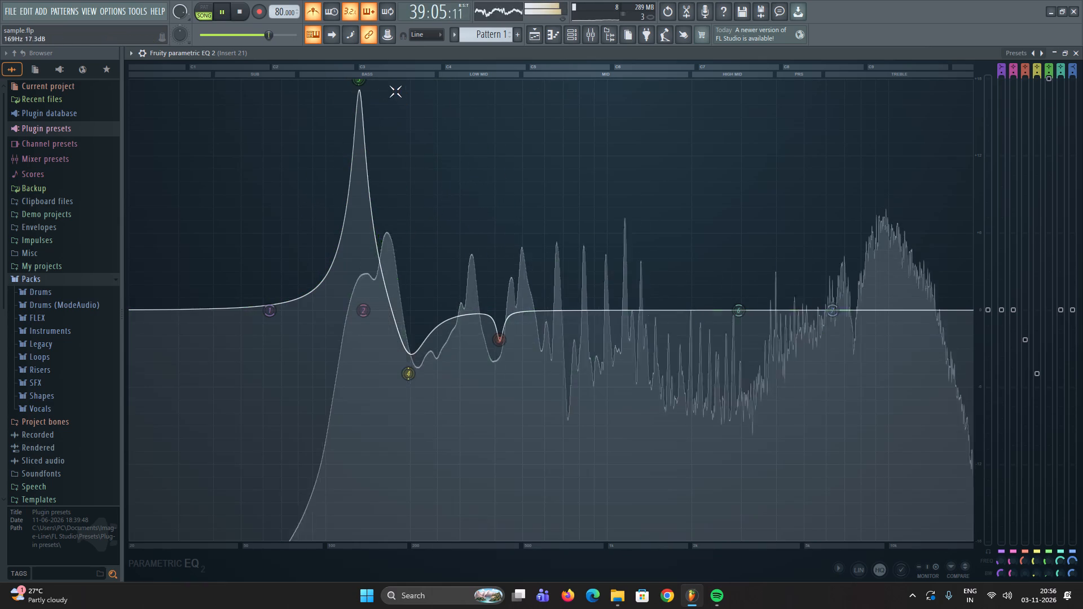
drag(1050, 82, 1049, 173)
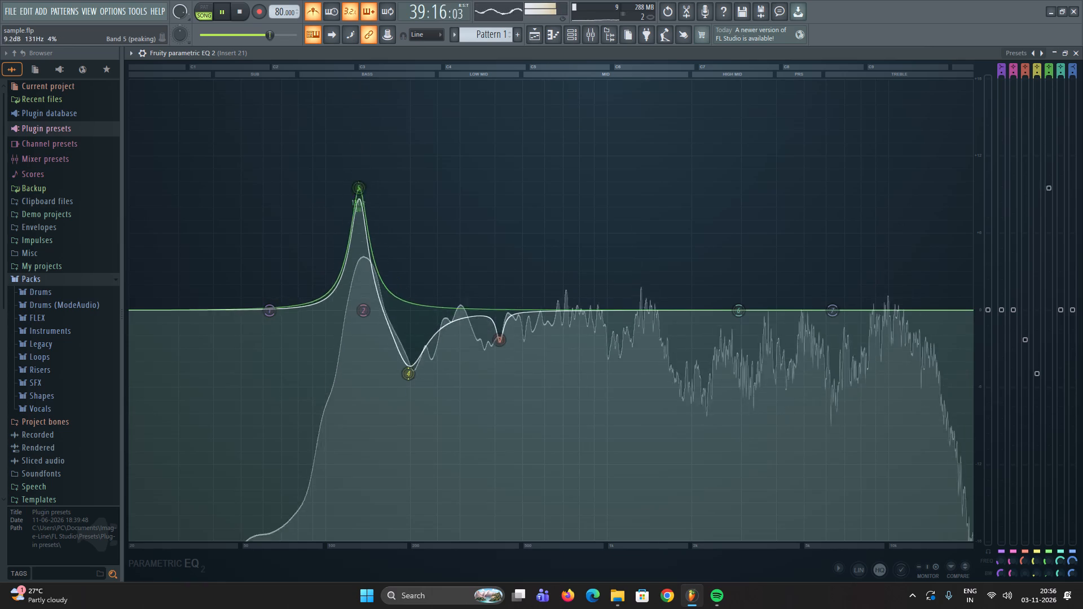
drag(1049, 173, 1047, 332)
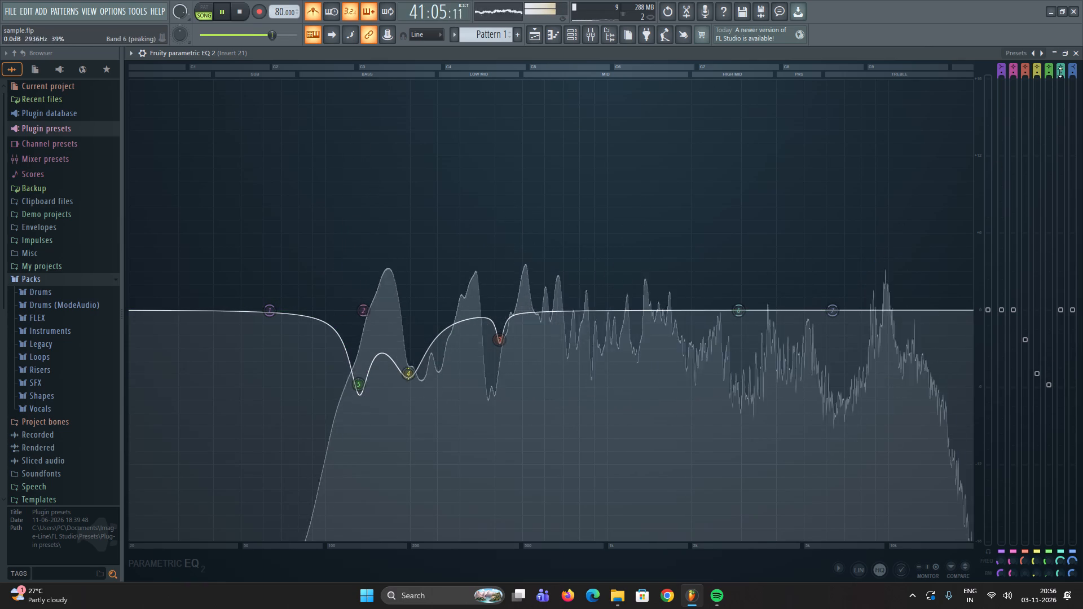
Close the equalizer window and stop playback.
click(1075, 51)
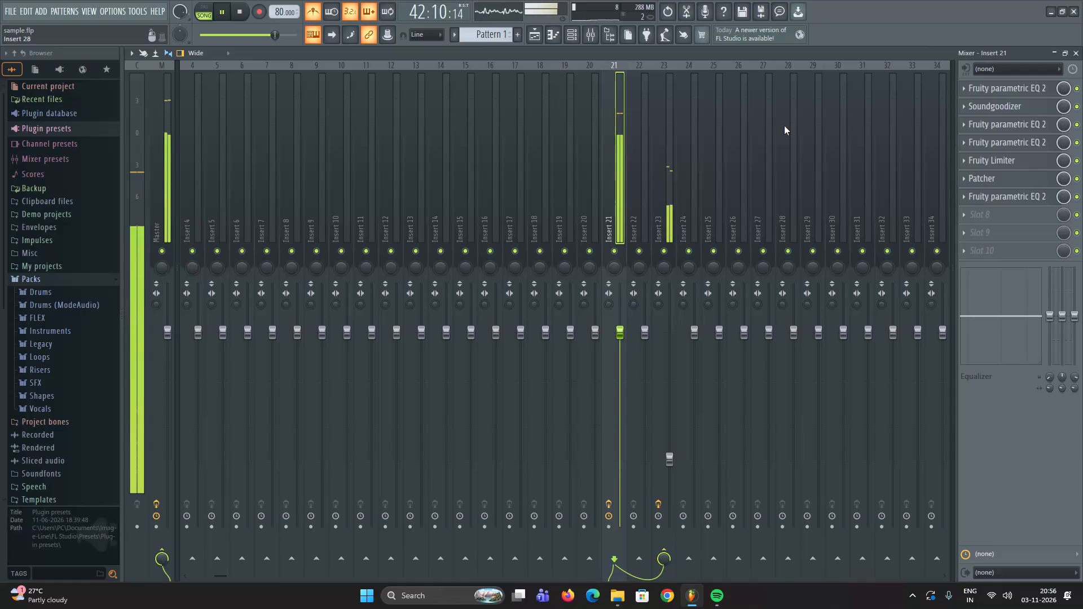
key(space)
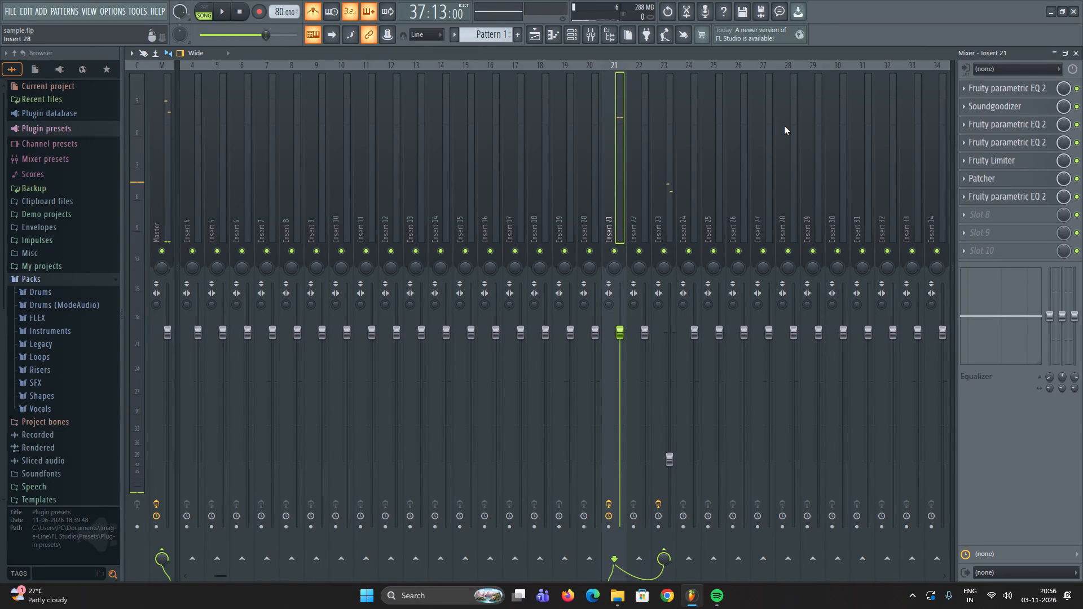
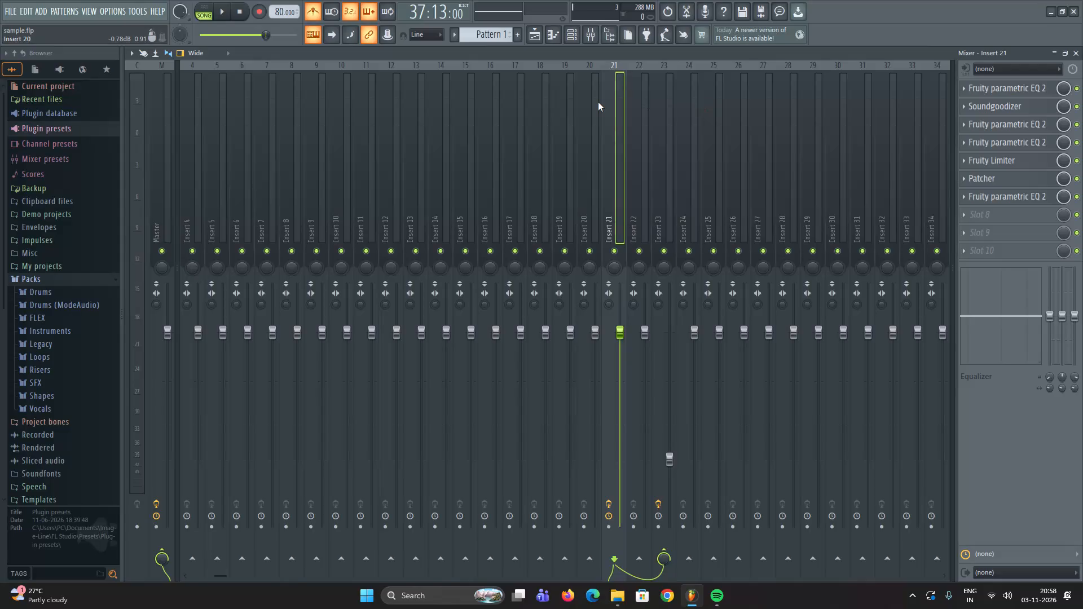
Play the song and toggle Insert 21 off and back on to compare the mix with and without it.
key(space)
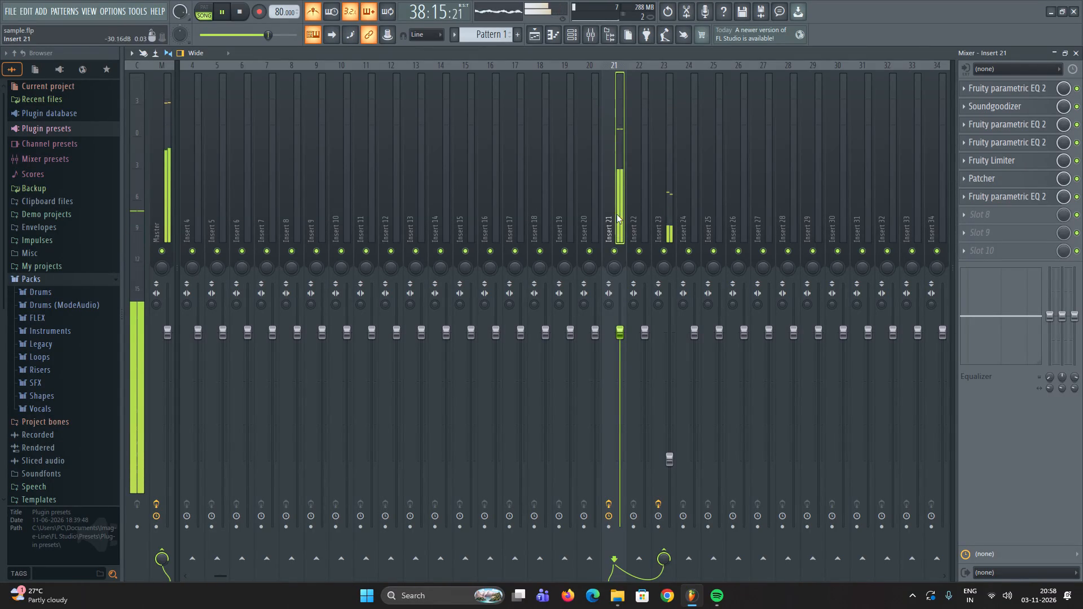
ctrl+click(619, 255)
ctrl+click(618, 253)
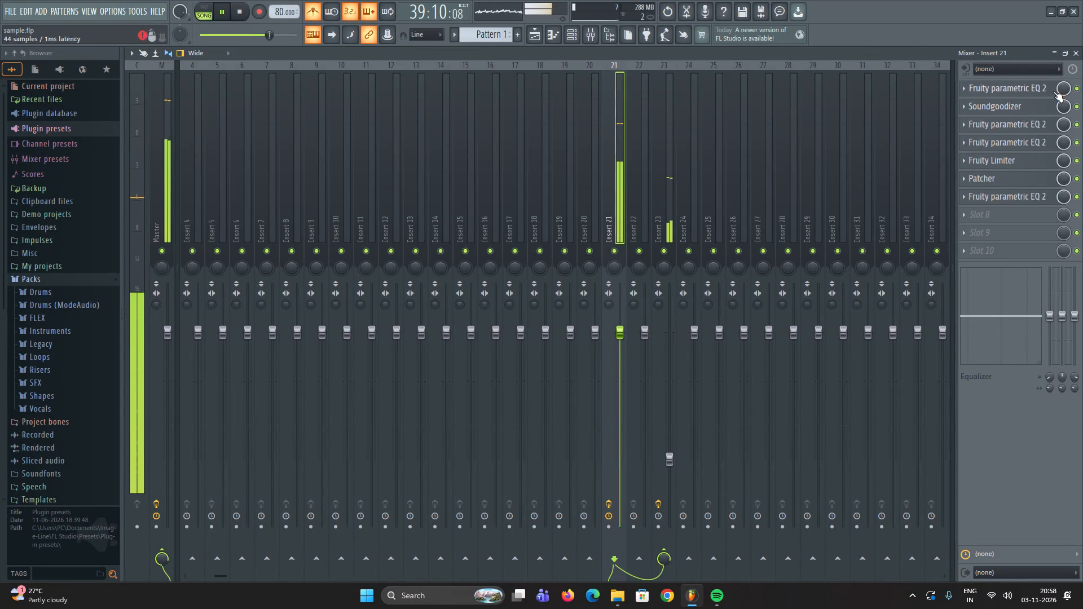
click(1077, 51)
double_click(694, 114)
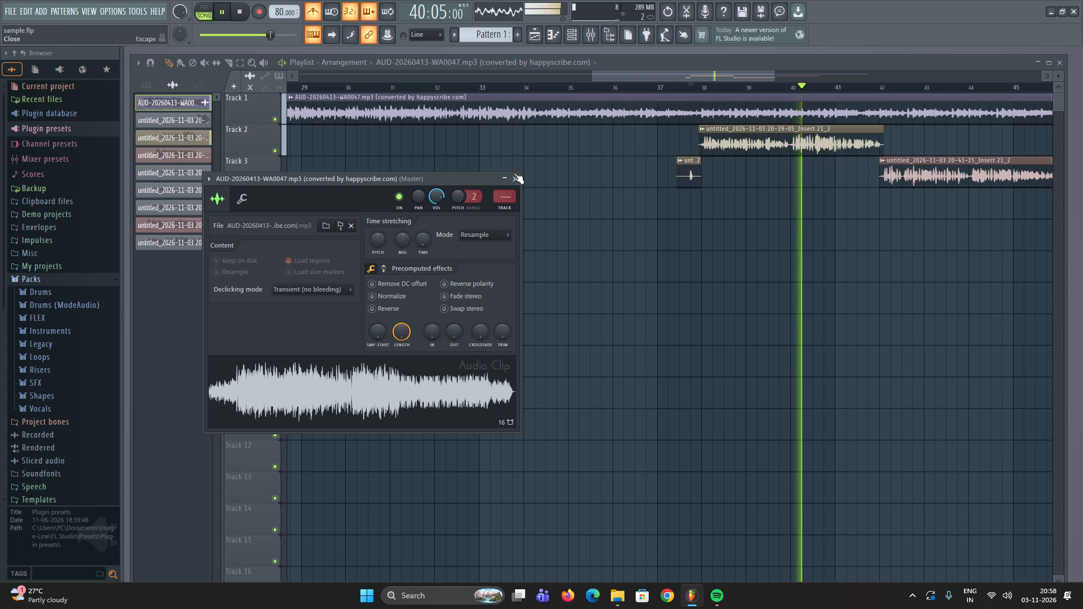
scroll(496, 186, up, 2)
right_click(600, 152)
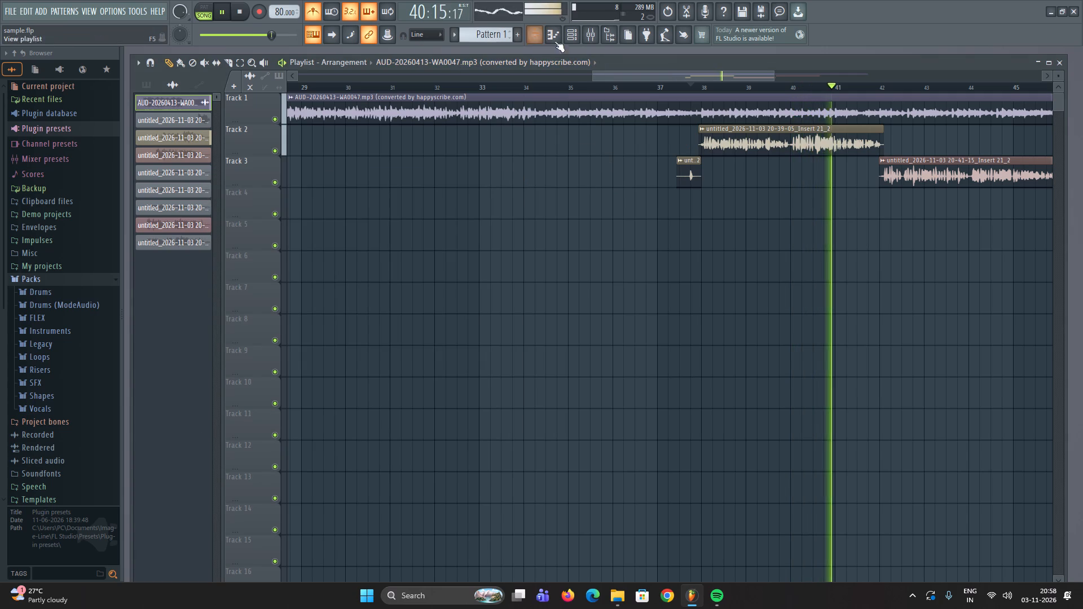
Solo Insert 21 in the mixer and restart playback to listen to the processed vocals on their own.
click(595, 36)
click(691, 215)
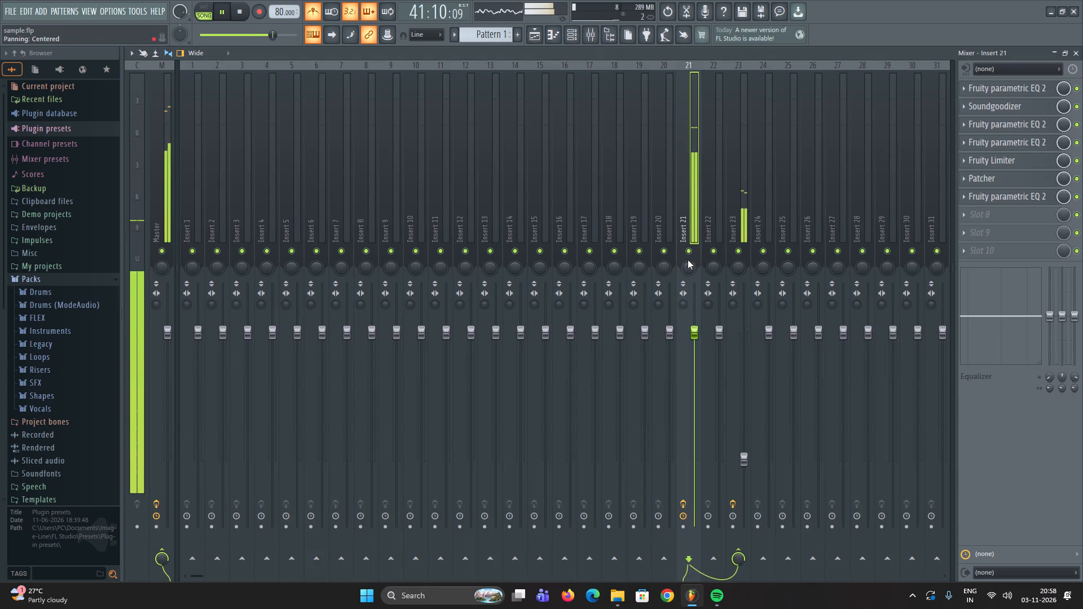
ctrl+click(690, 254)
key(space)
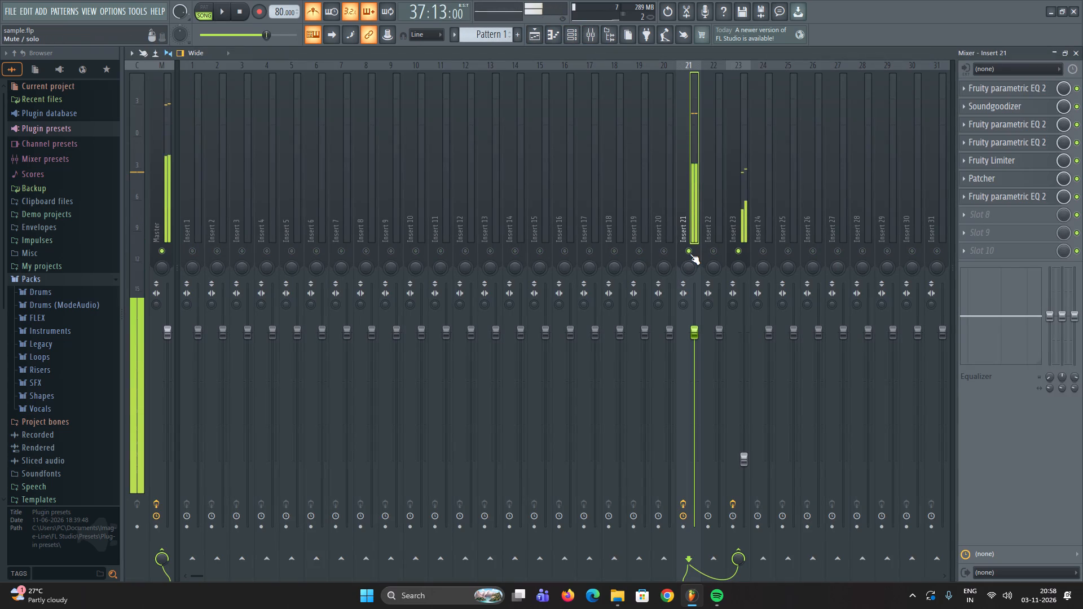
key(space)
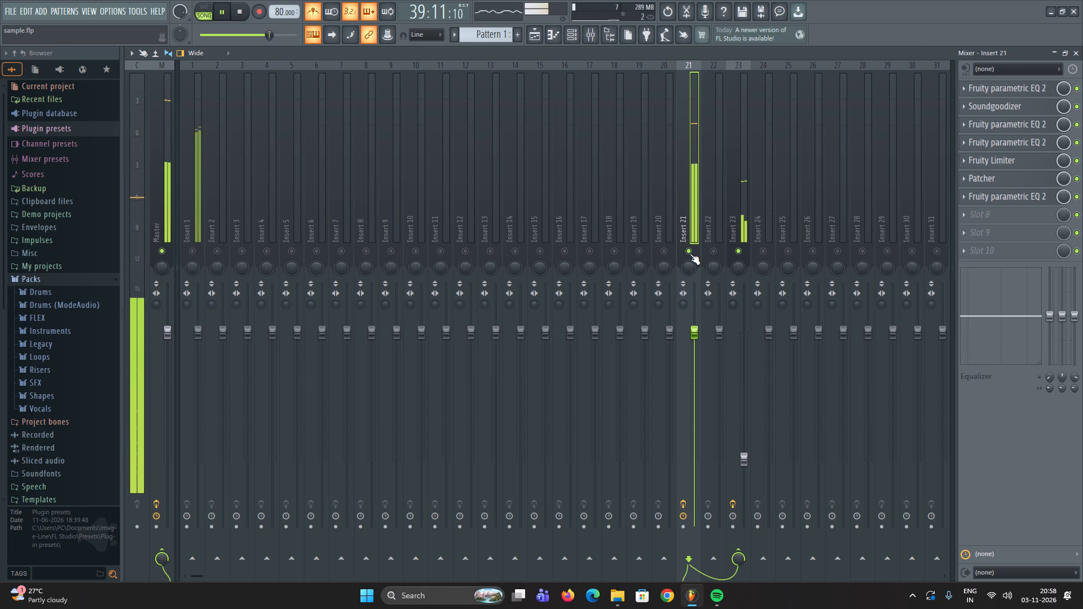
Turn off the metronome and stop playback.
click(314, 12)
key(space)
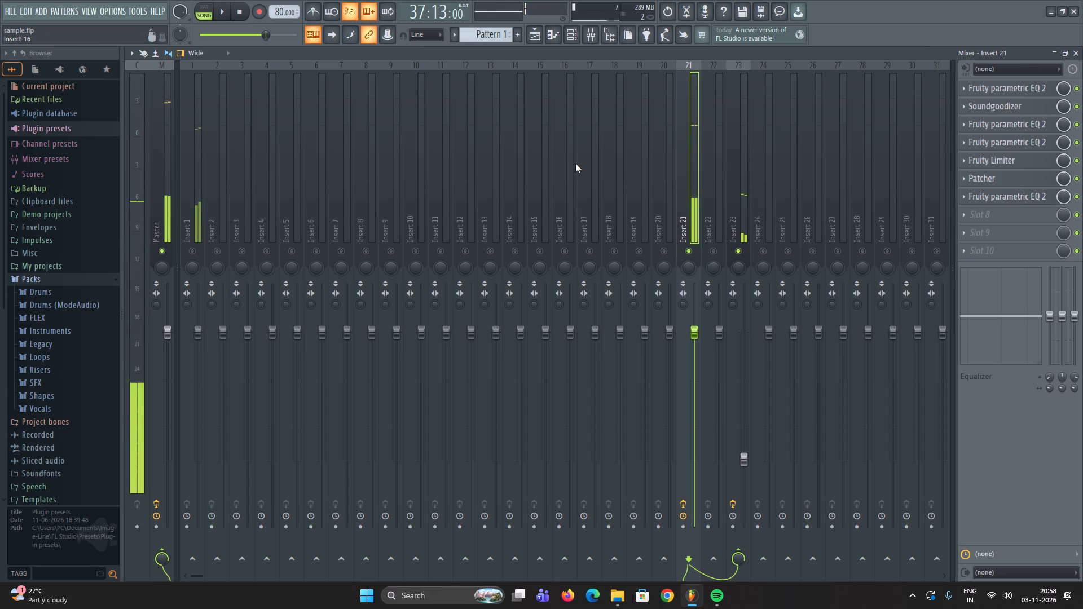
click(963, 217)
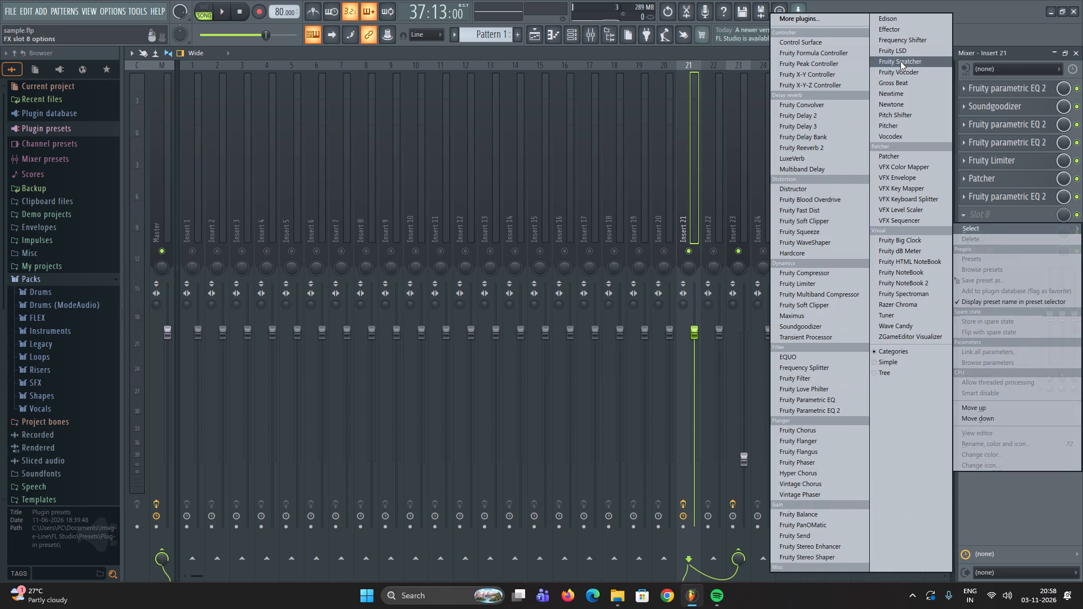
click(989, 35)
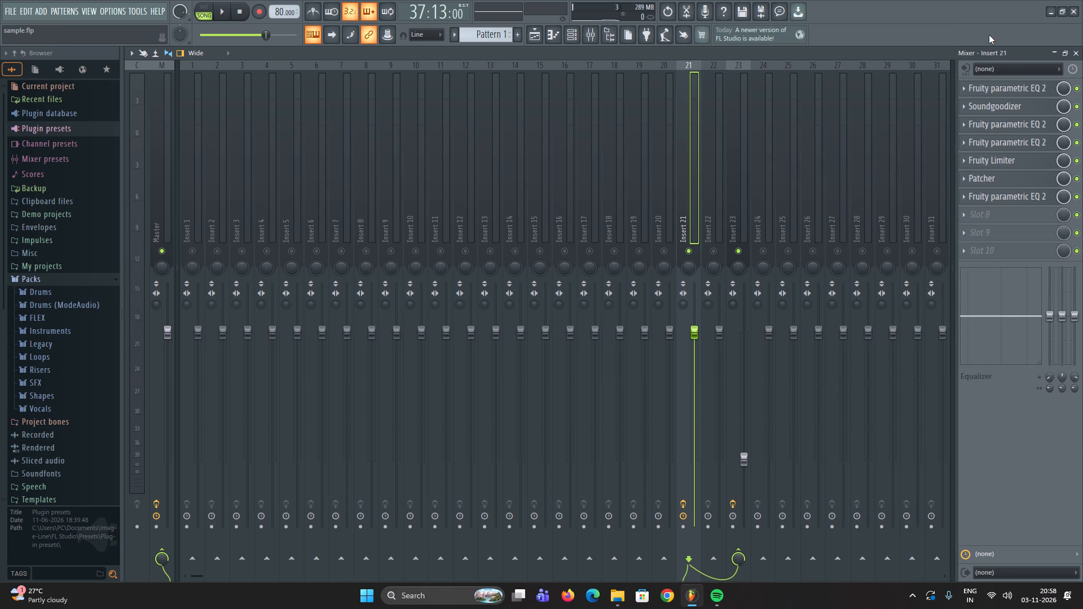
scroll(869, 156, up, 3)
Save the project.
key(ctrl+s)
Take Insert 21 out of solo and play the full mix of vocals and backing track.
ctrl+click(690, 255)
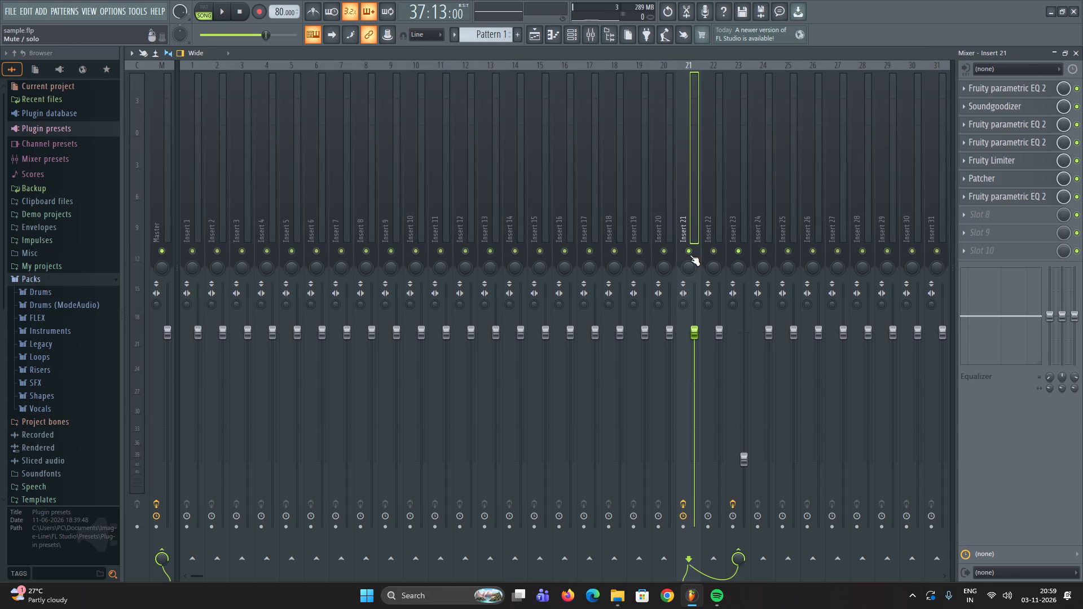
key(space)
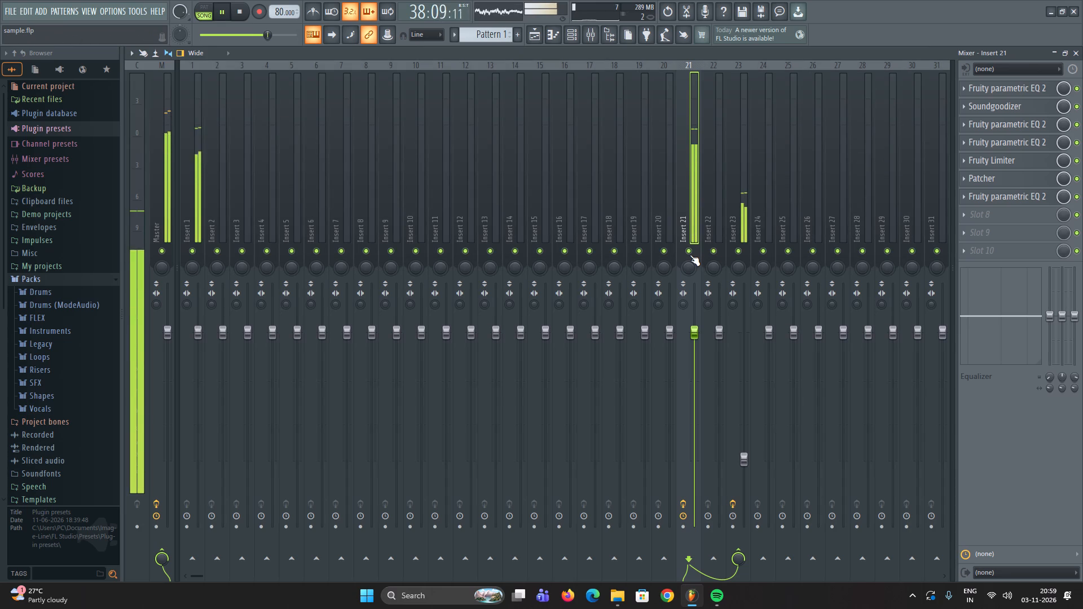
scroll(646, 204, up, 3)
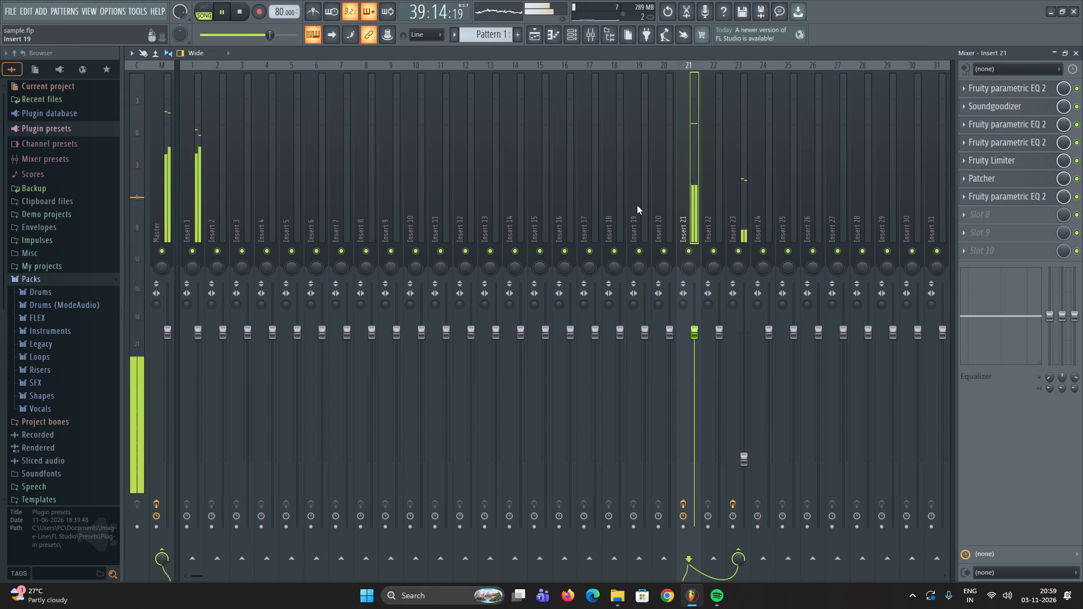
Mute Insert 21 to hear the backing track on Insert 1, stop playback, and unmute Insert 21.
click(685, 253)
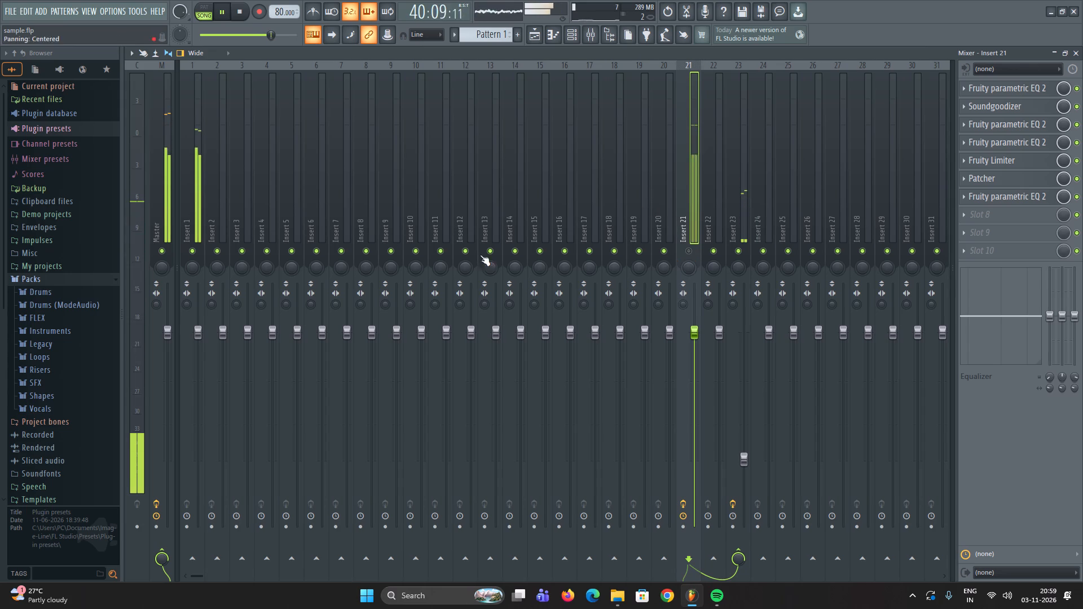
click(197, 191)
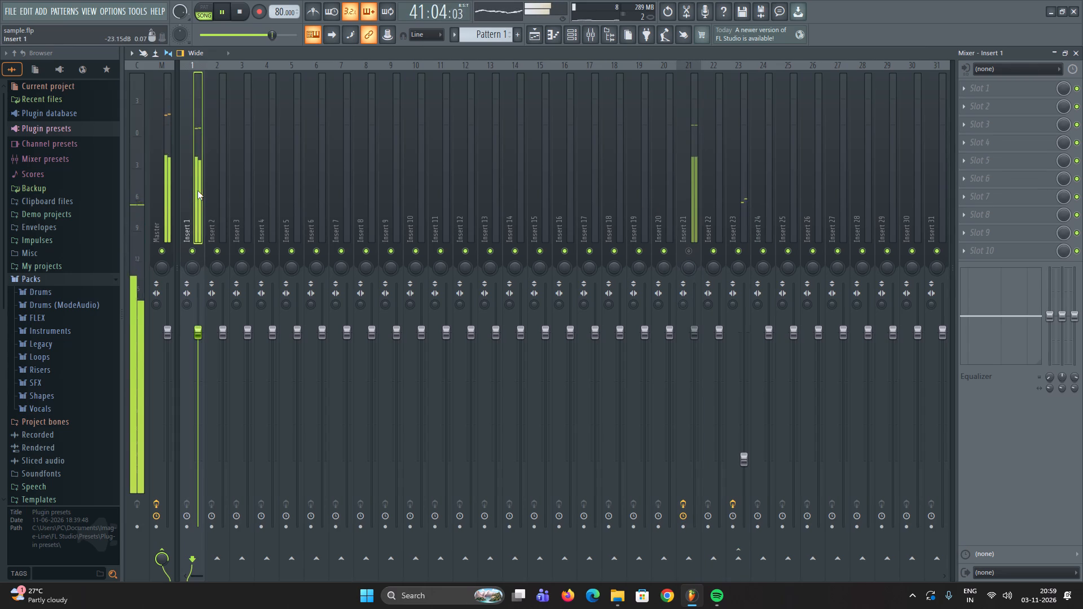
key(space)
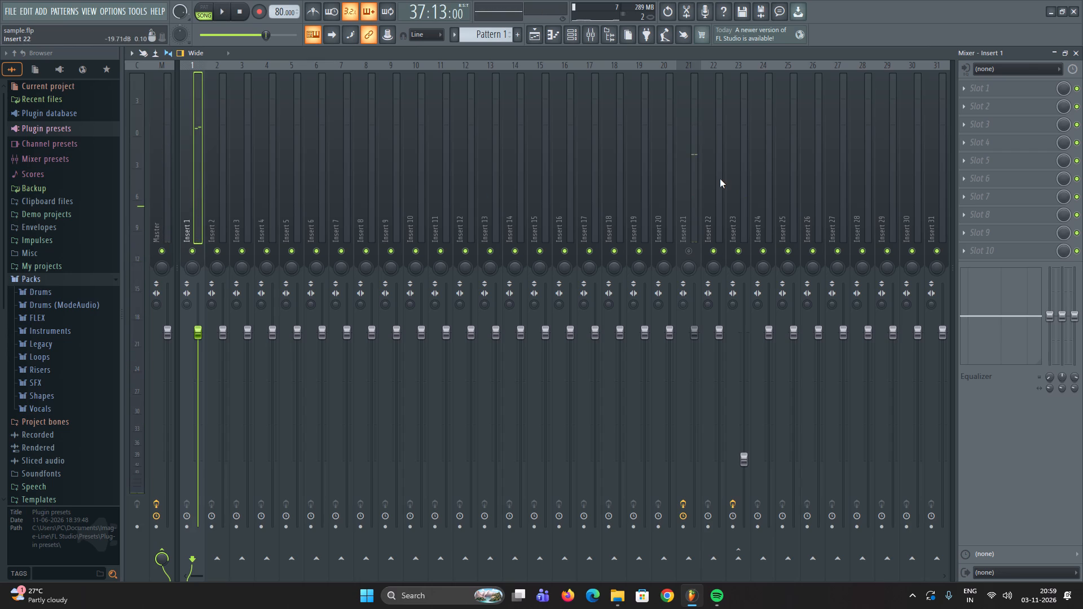
ctrl+click(688, 251)
ctrl+click(688, 251)
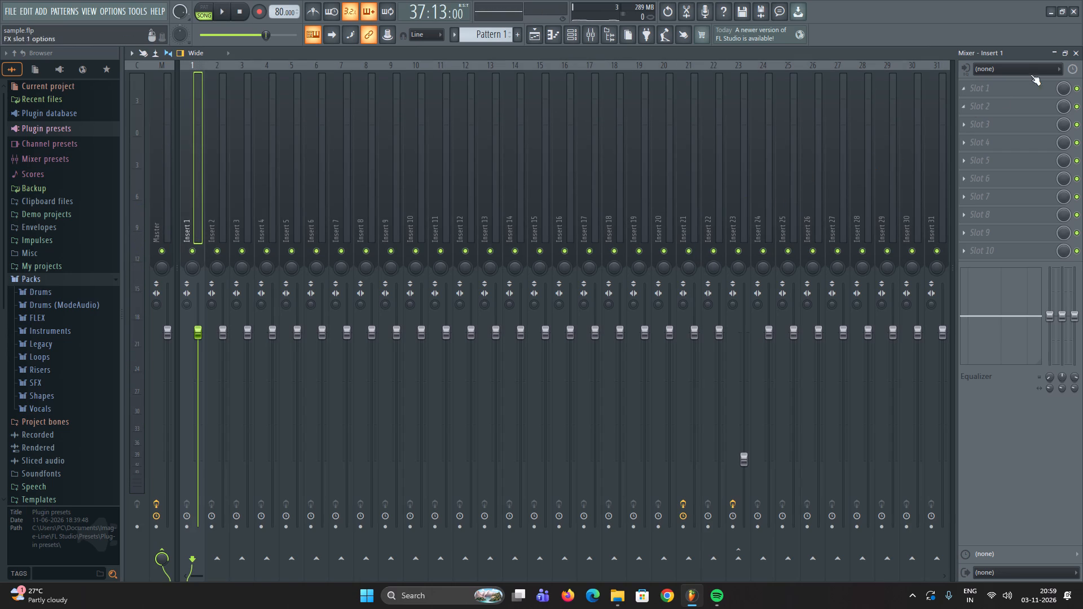
Close the mixer and play the backing track in the playlist from around bar 5 to listen to its opening.
click(1075, 50)
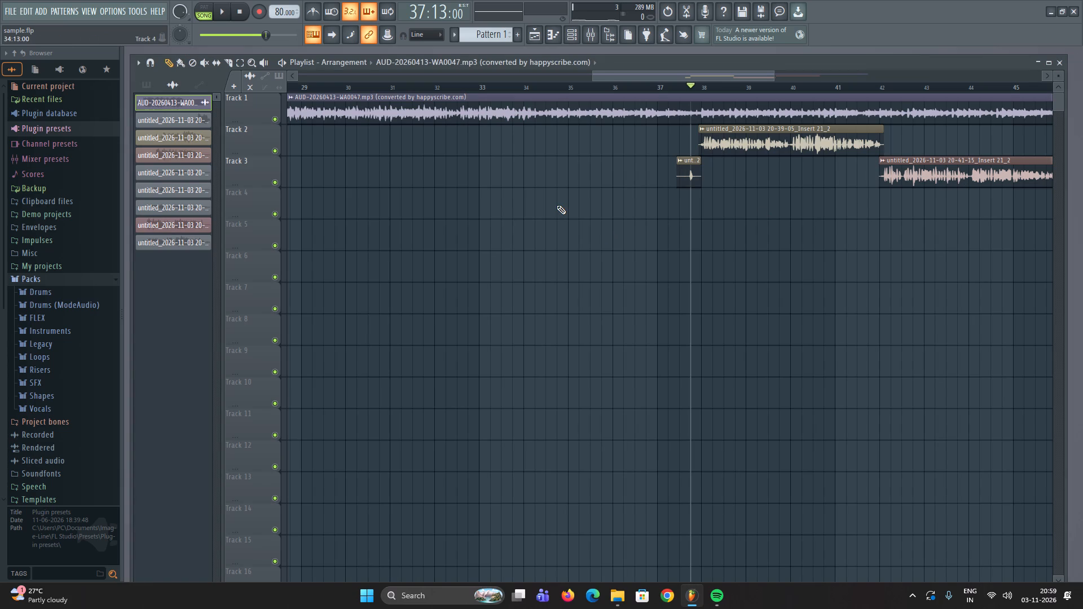
ctrl+scroll(536, 161, down, 13)
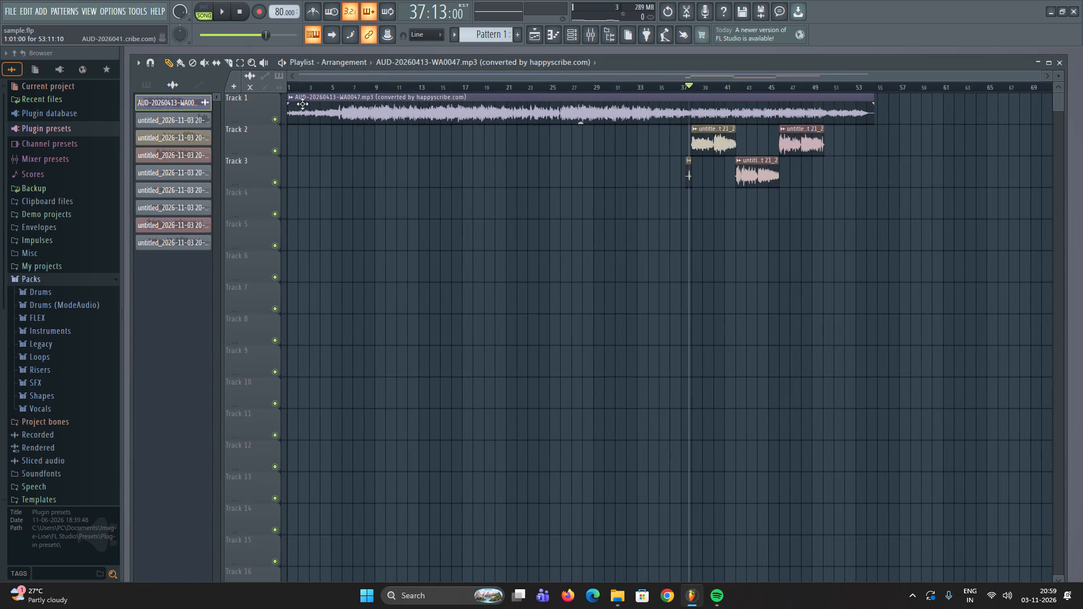
ctrl+scroll(284, 104, up, 3)
click(367, 87)
key(space)
ctrl+scroll(346, 174, up, 9)
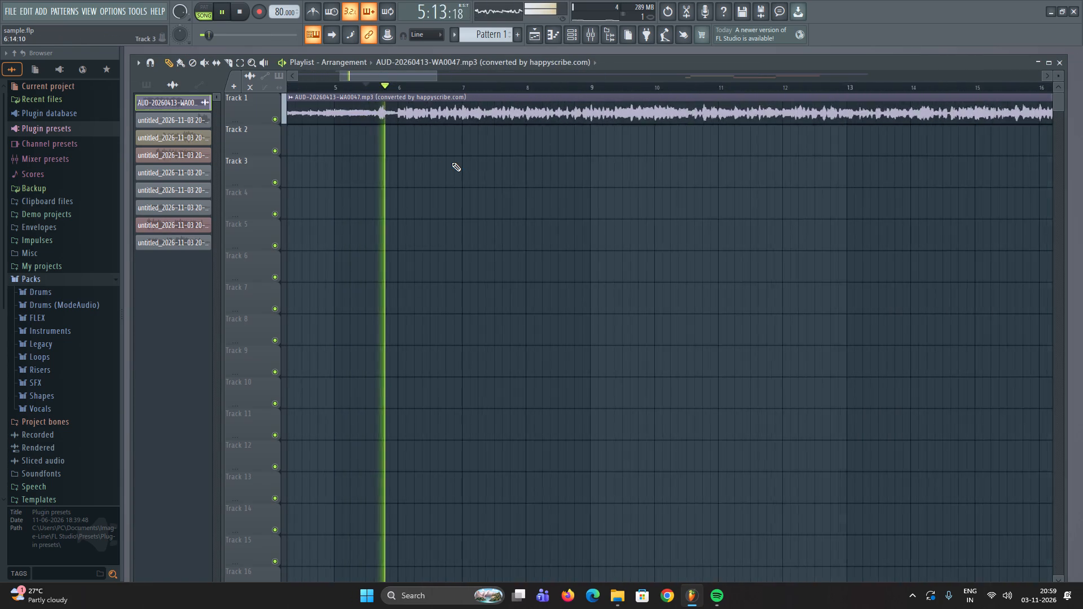
ctrl+scroll(452, 162, up, 1)
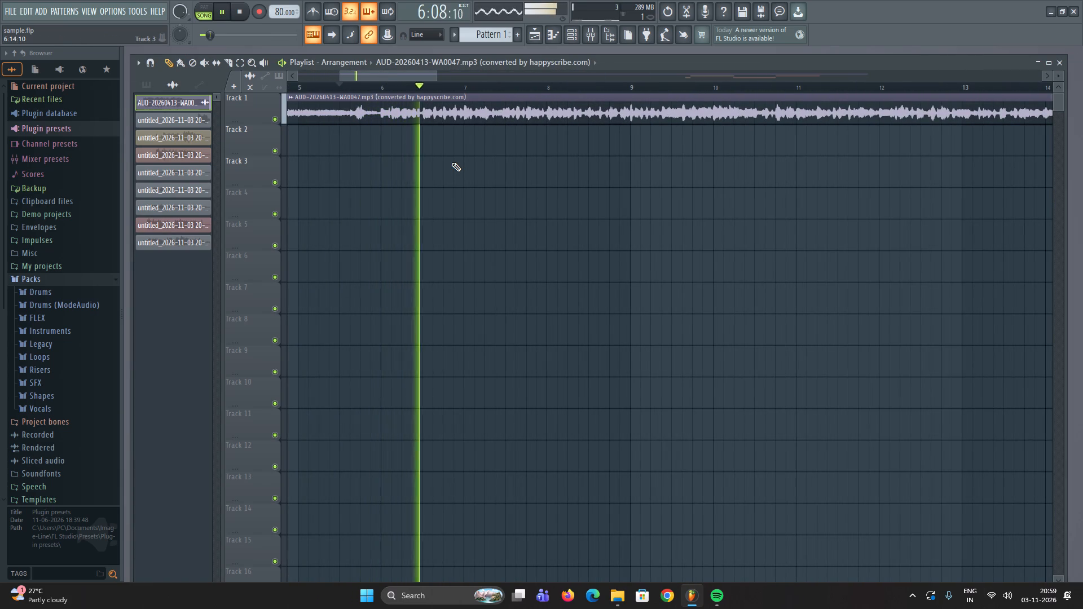
ctrl+scroll(451, 164, down, 14)
ctrl+scroll(624, 161, up, 3)
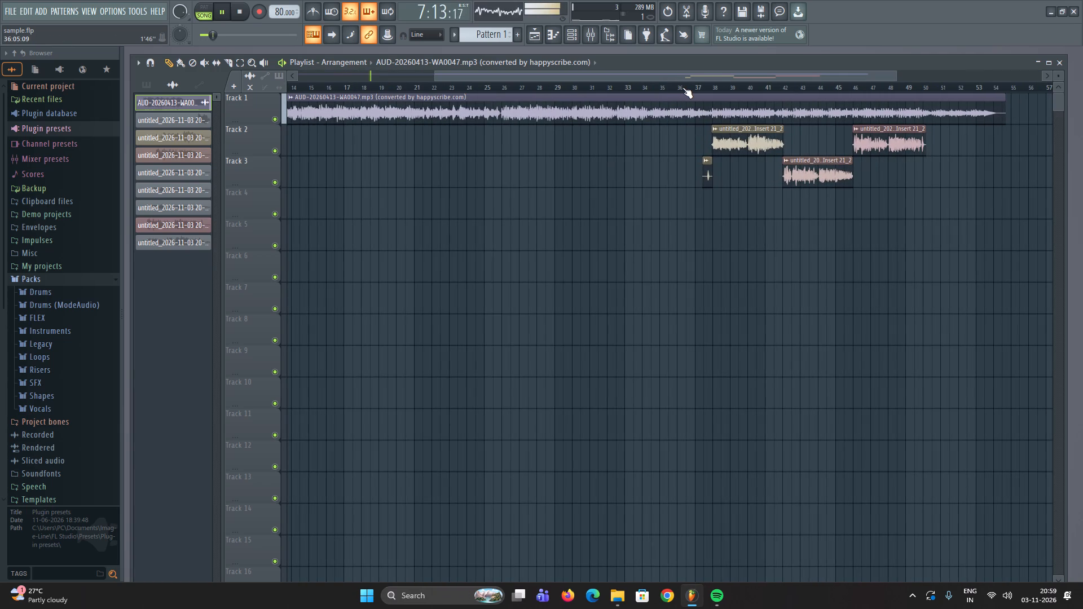
Play the arrangement from around bar 36 to hear the vocal takes enter over the backing track.
click(683, 87)
ctrl+scroll(706, 204, up, 9)
ctrl+scroll(710, 154, up, 4)
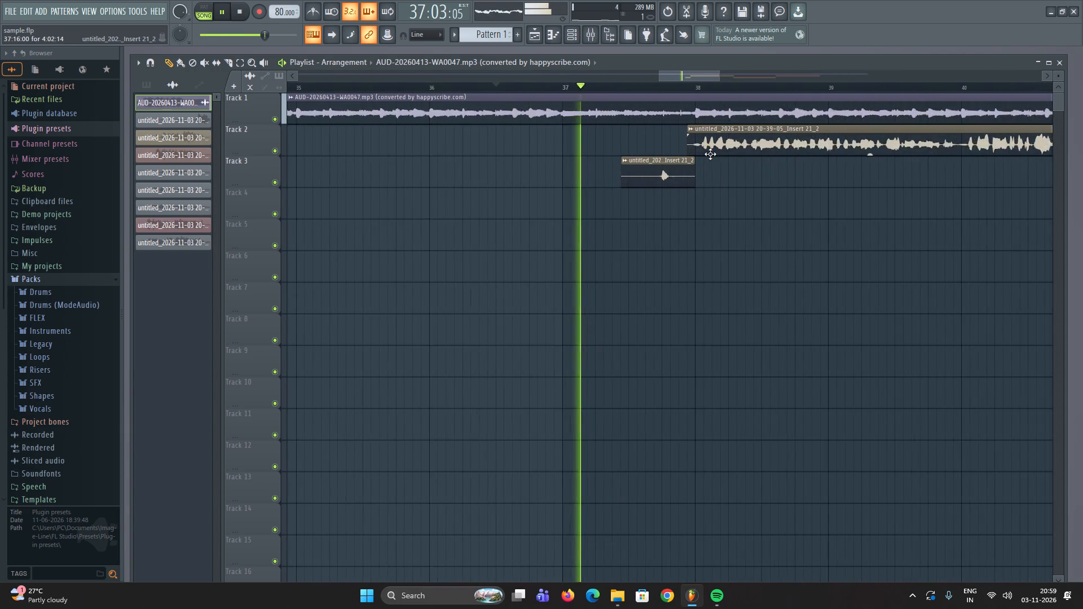
ctrl+scroll(710, 154, up, 2)
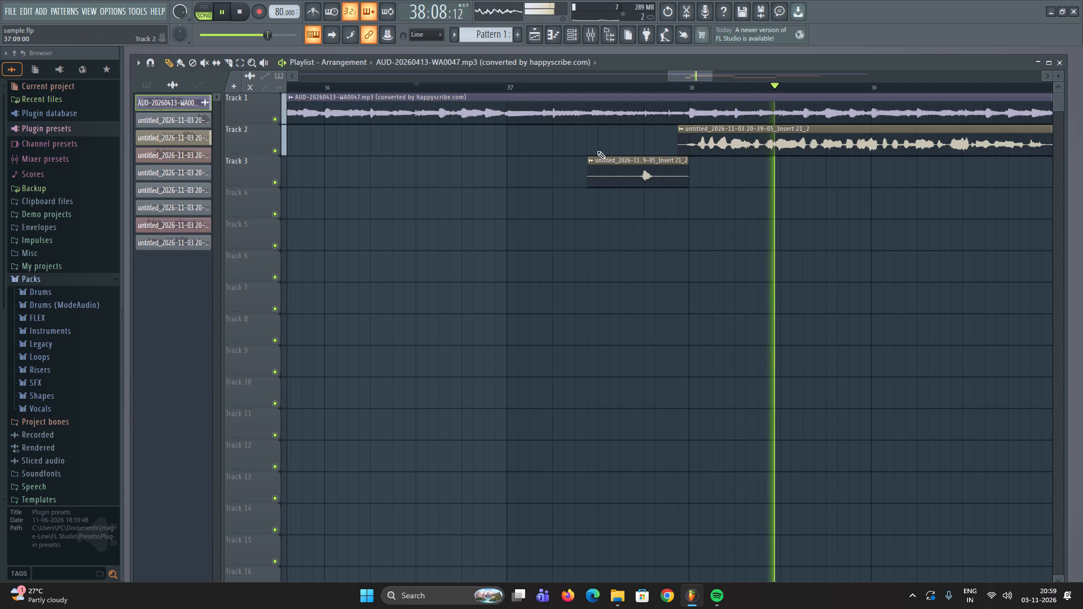
In the last Fruity Parametric EQ 2 on Insert 21, boost the band 7 high shelf about 3 dB near 4 kHz, and stop playback.
click(592, 37)
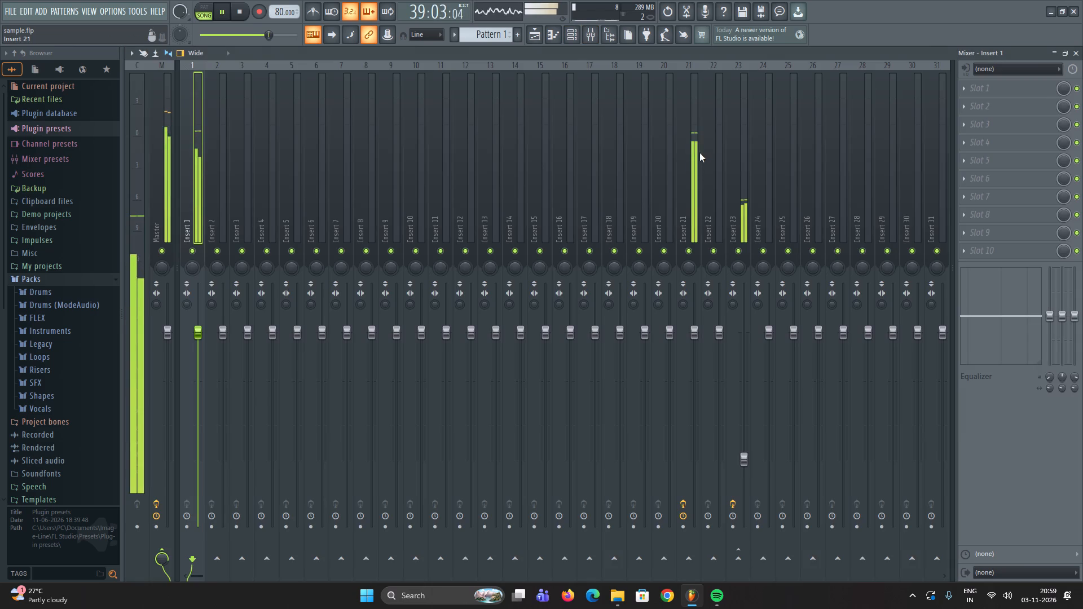
click(699, 152)
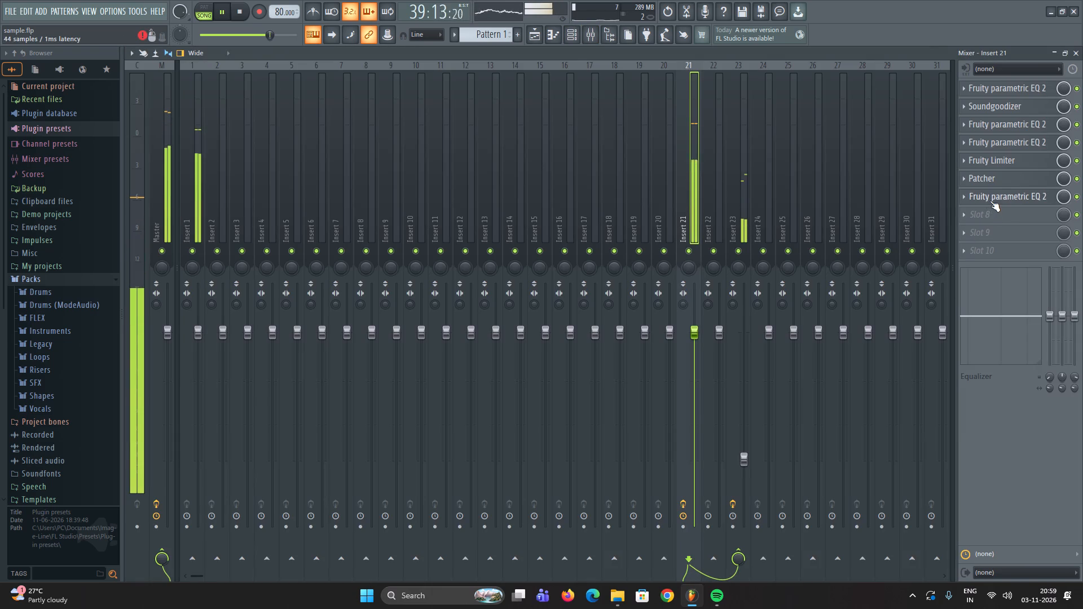
click(990, 201)
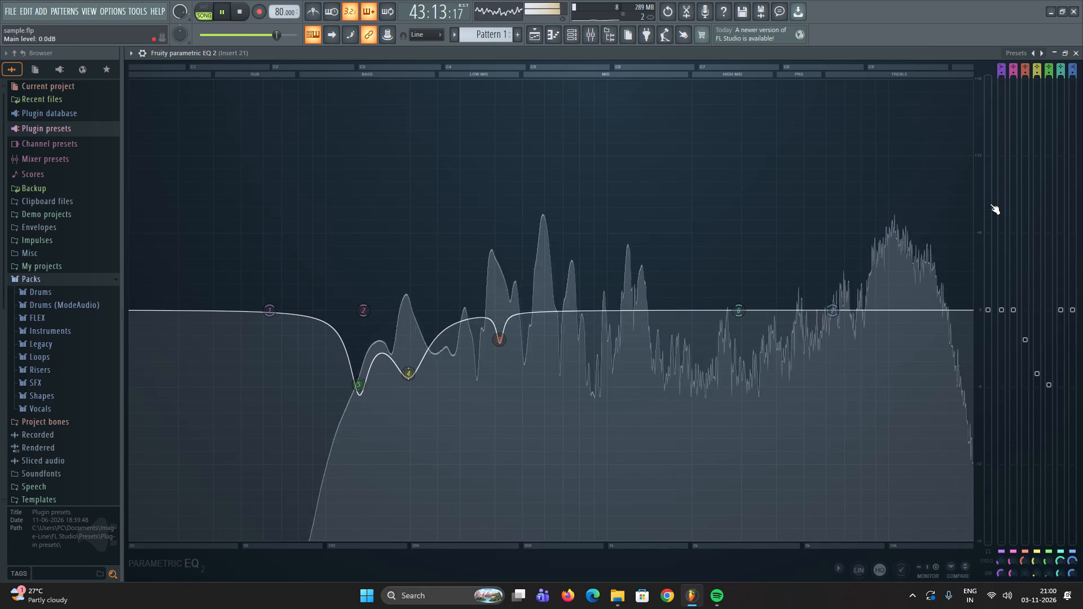
drag(836, 316, 798, 285)
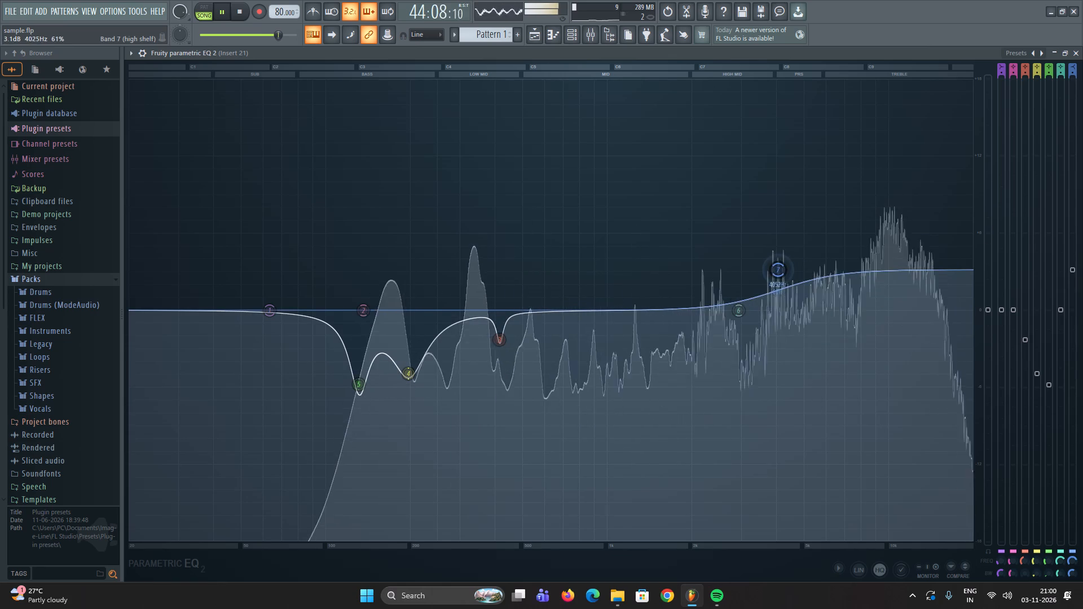
drag(798, 285, 793, 285)
key(space)
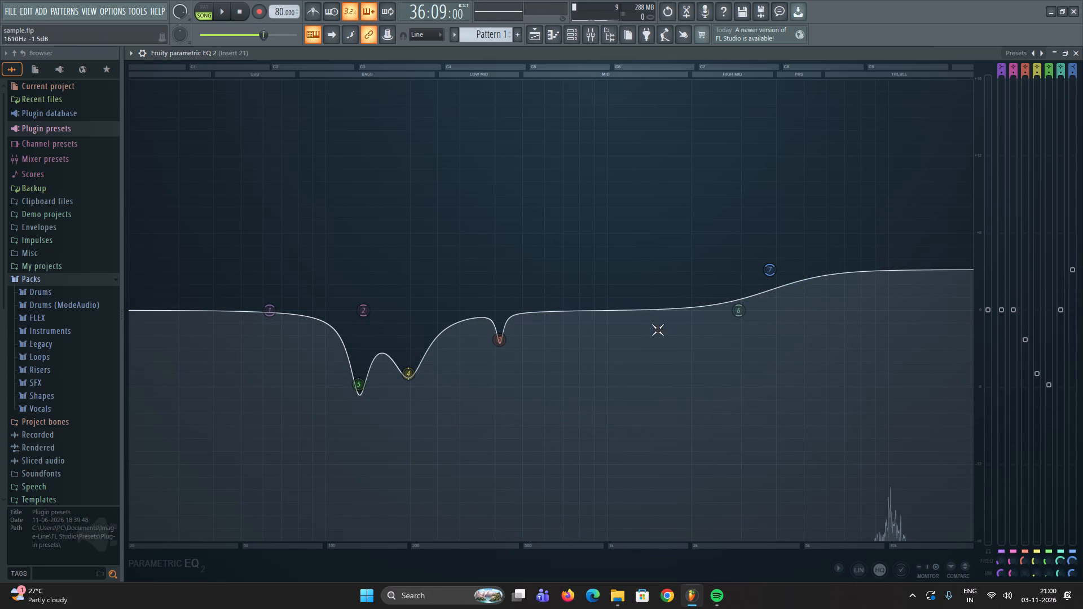
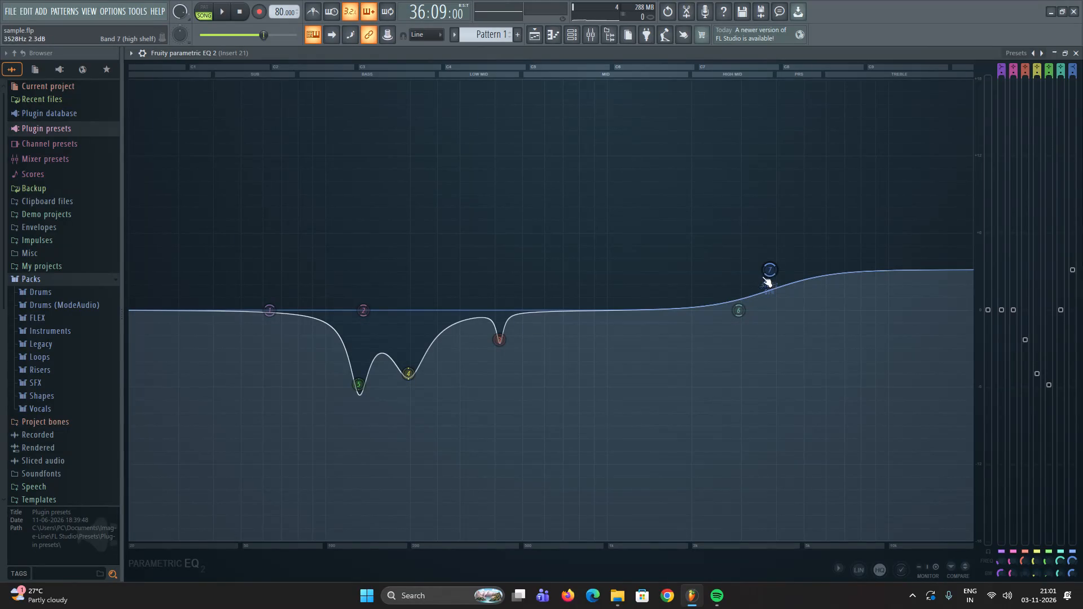
Fine-tune the band 7 high shelf to 3.0 dB at about 3544 Hz and narrow band 6 to 9% bandwidth.
click(764, 272)
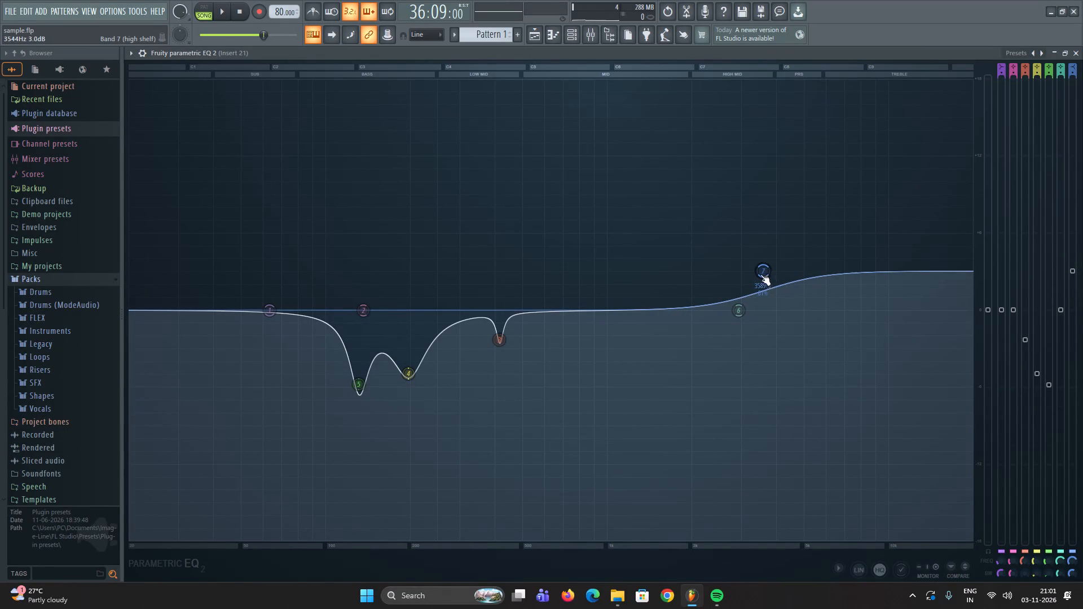
scroll(738, 319, down, 6)
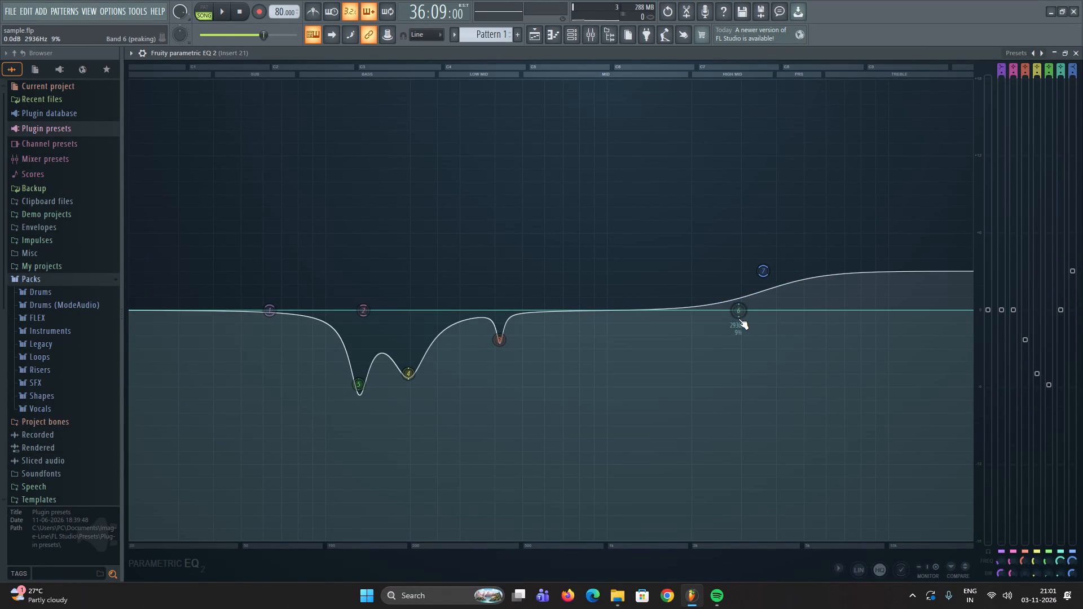
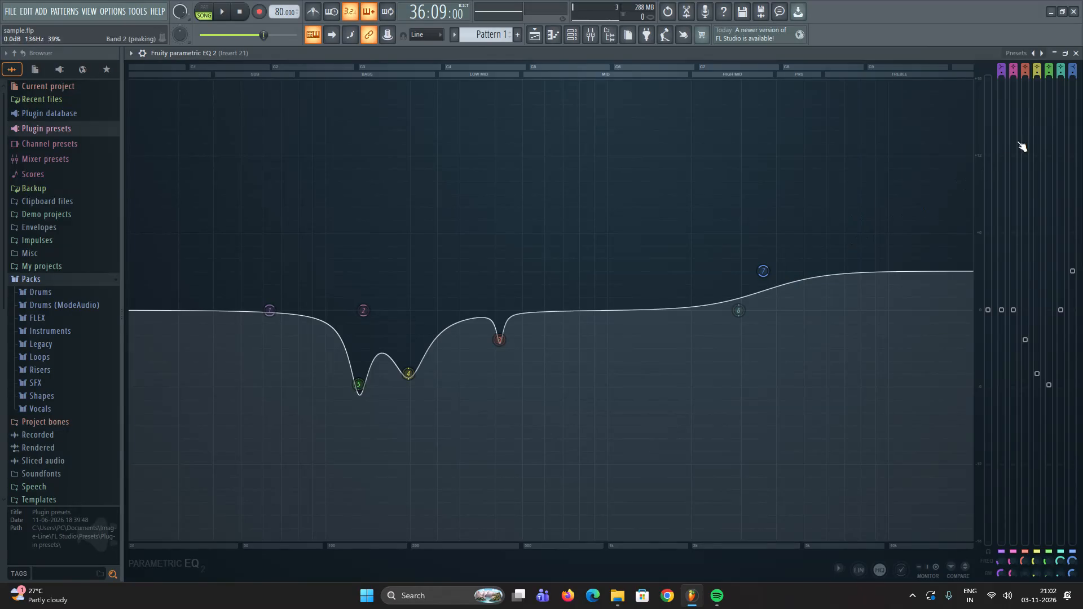
Close the EQ window and load Pitcher into effect slot 8 of Insert 21.
click(1075, 51)
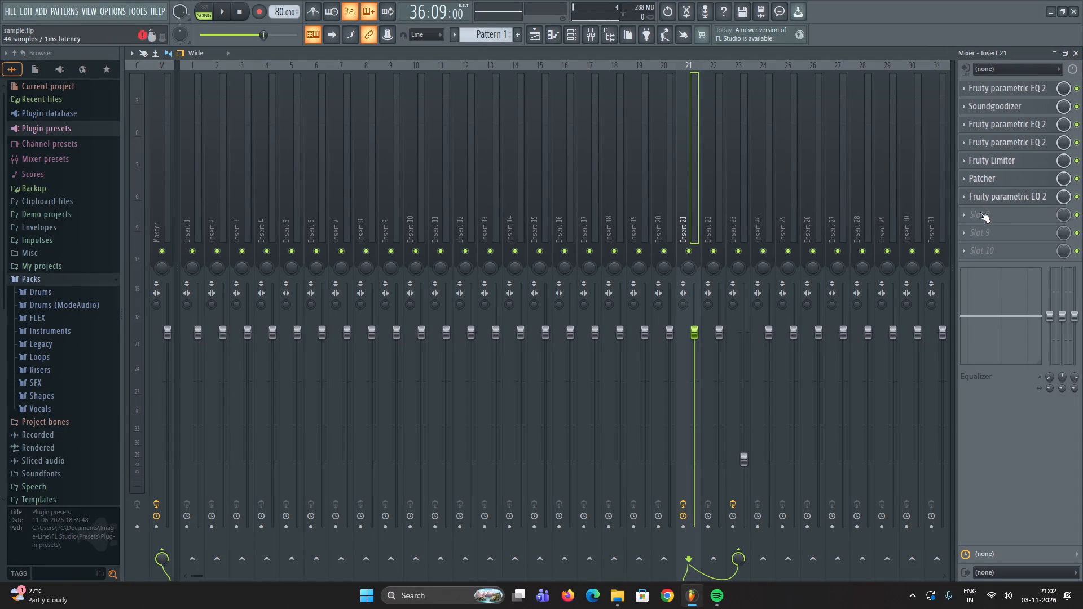
click(965, 218)
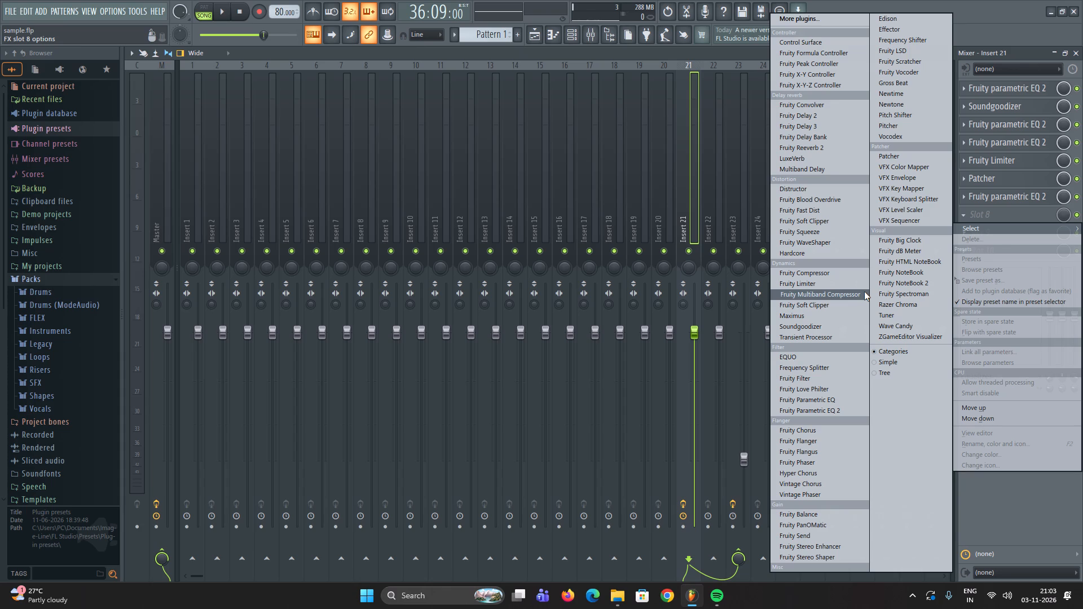
click(683, 216)
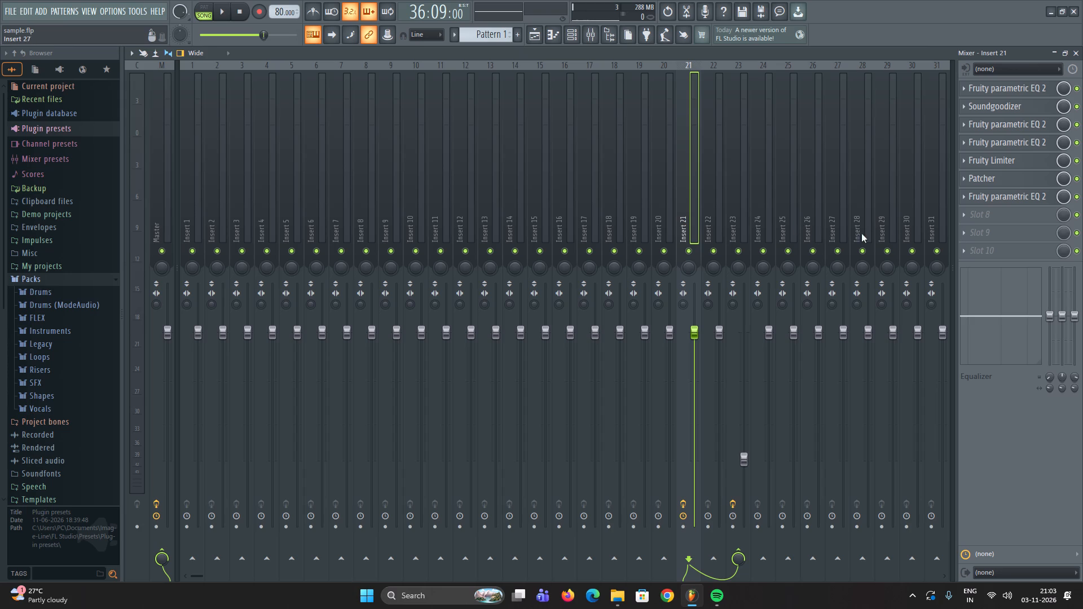
click(966, 219)
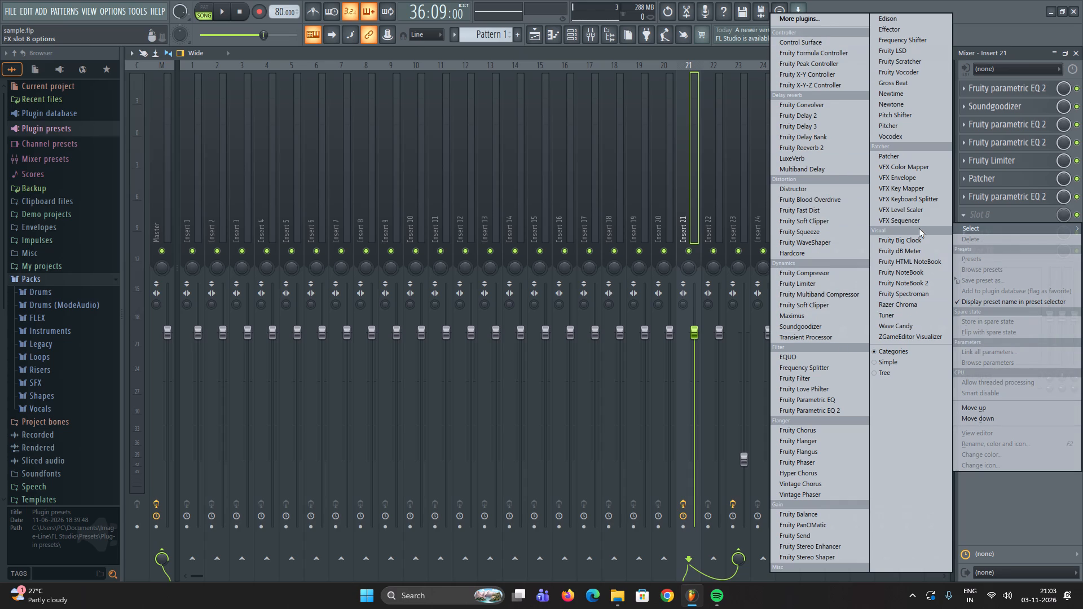
click(913, 125)
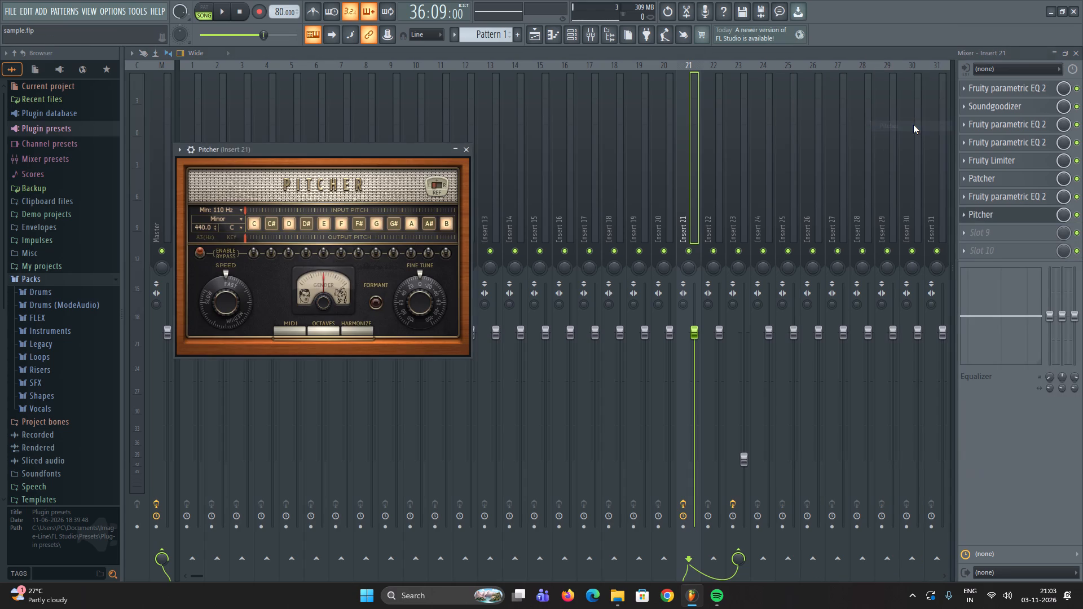
drag(353, 151, 448, 123)
Lower Pitcher's correction speed to 73, start playback and set its key to C minor.
drag(311, 260, 318, 312)
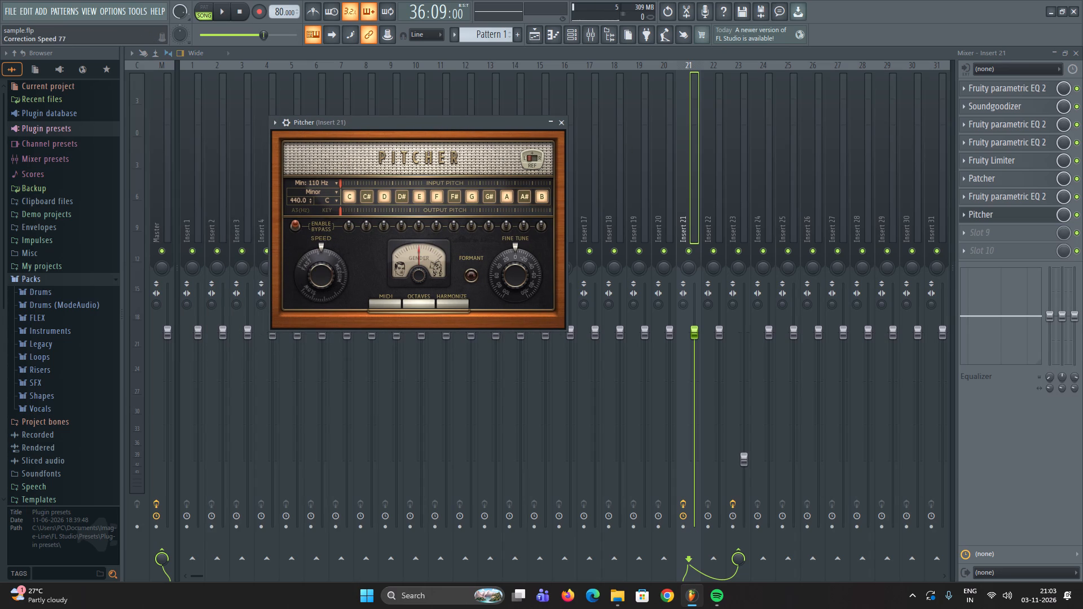
drag(318, 312, 321, 320)
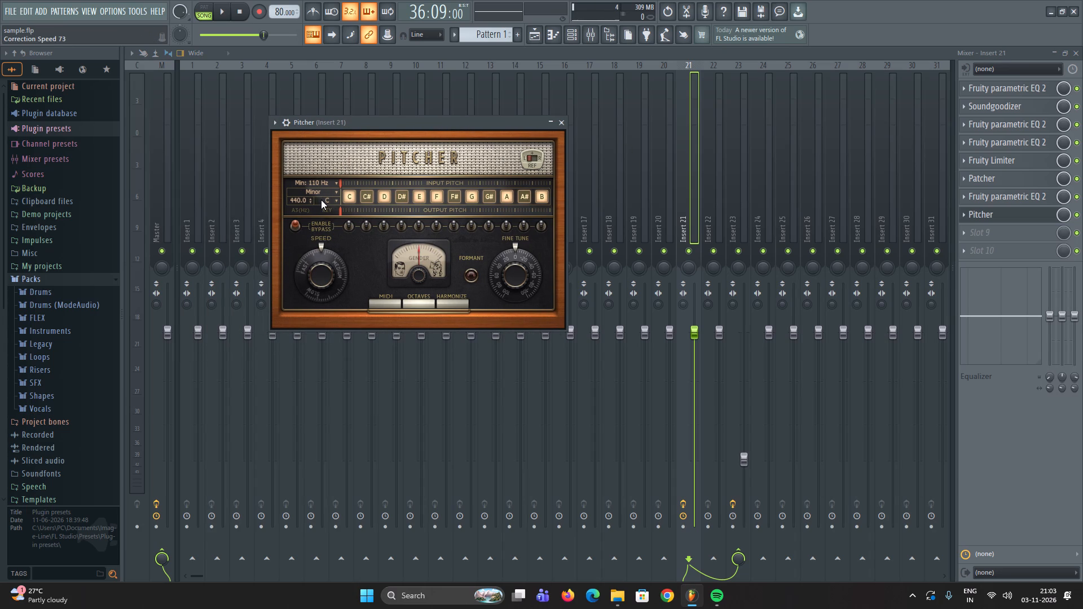
key(space)
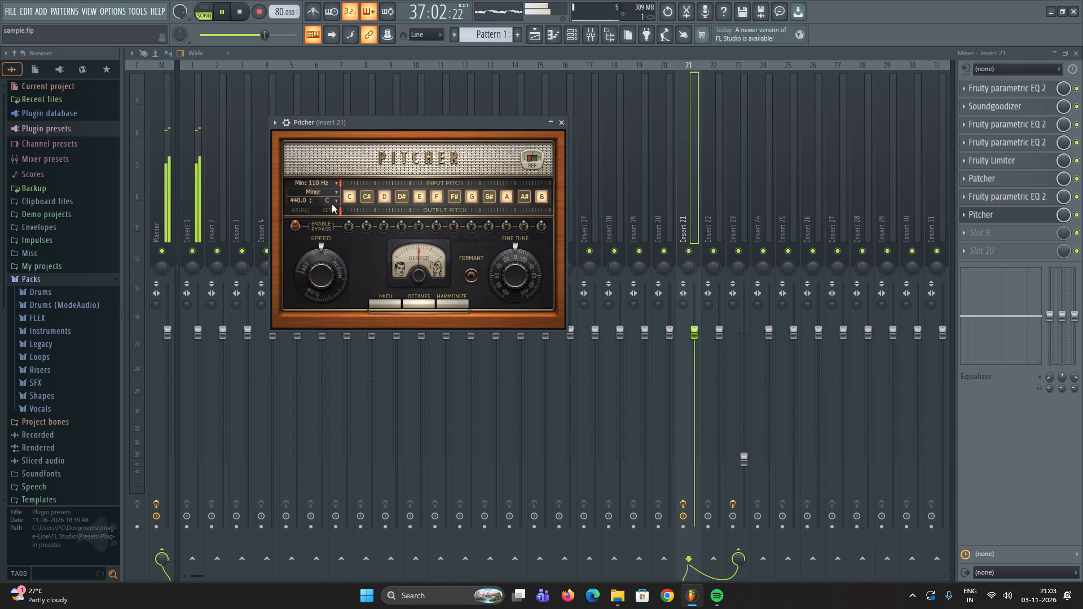
click(333, 200)
click(359, 145)
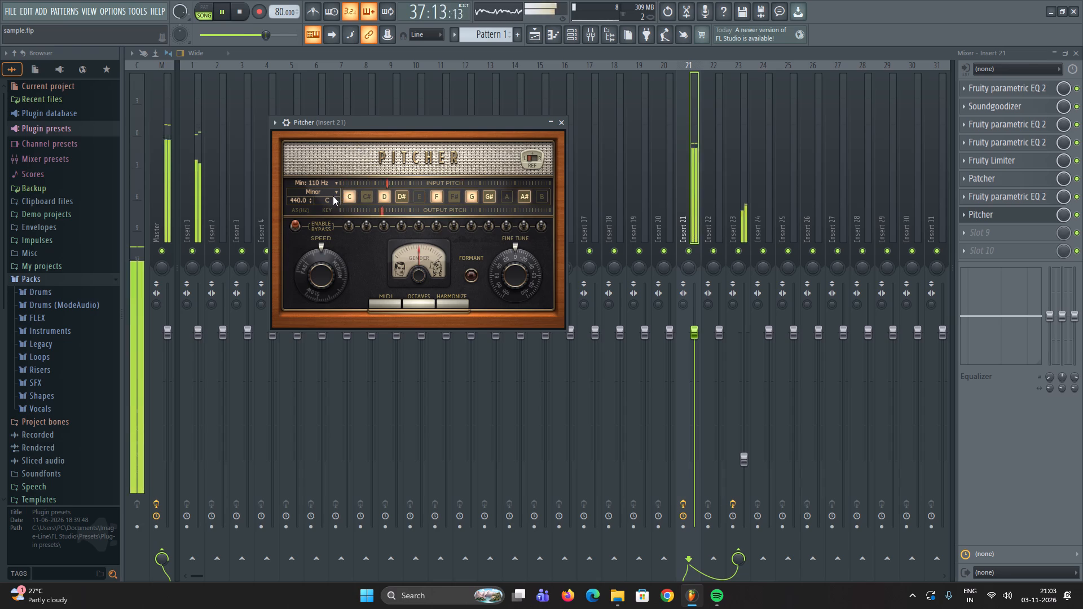
Try Pitcher's correction speed at 100 during playback, settle on 60, stop playback and close the plugin window.
drag(323, 262, 338, 188)
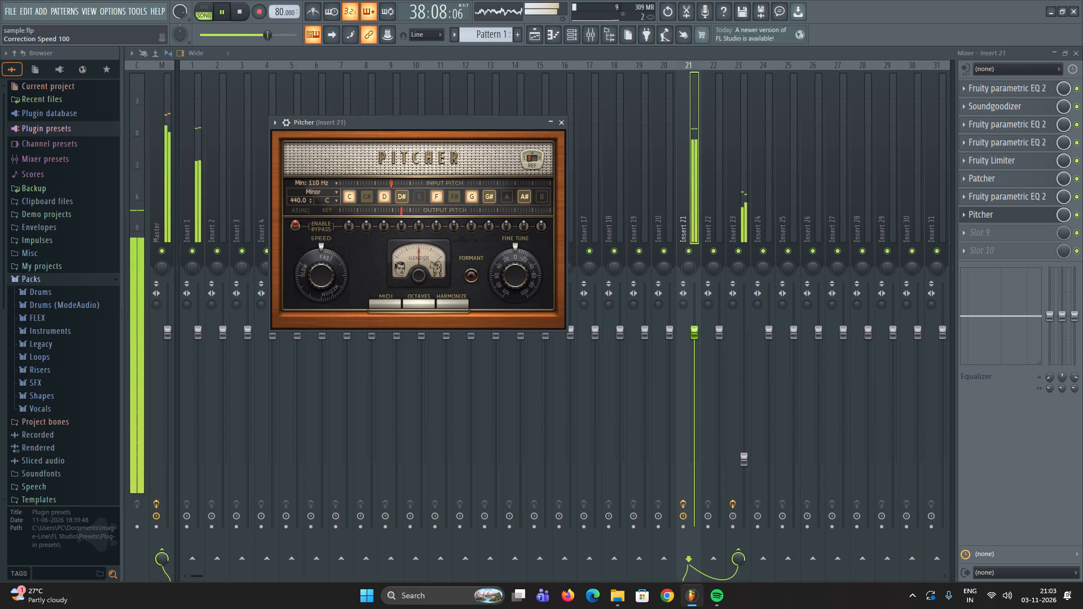
drag(338, 188, 344, 155)
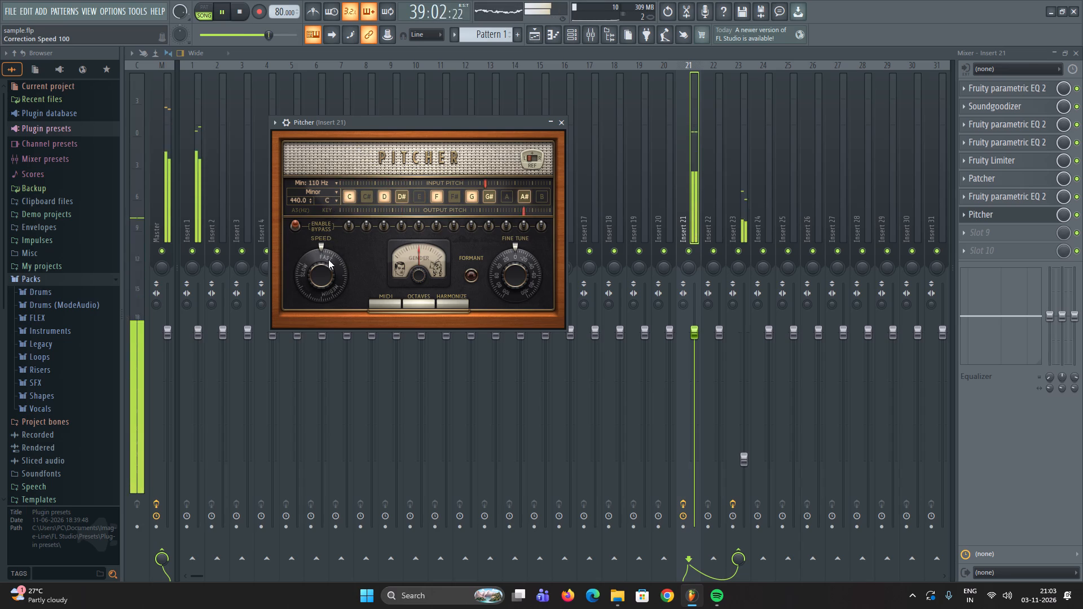
drag(319, 257, 320, 323)
drag(319, 257, 320, 281)
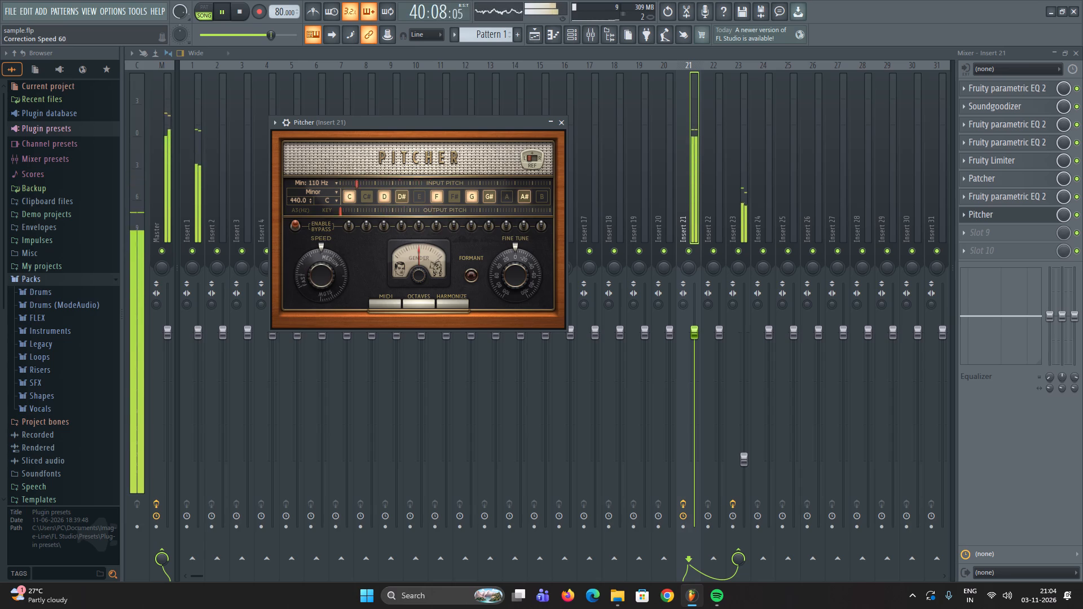
drag(320, 281, 321, 281)
key(space)
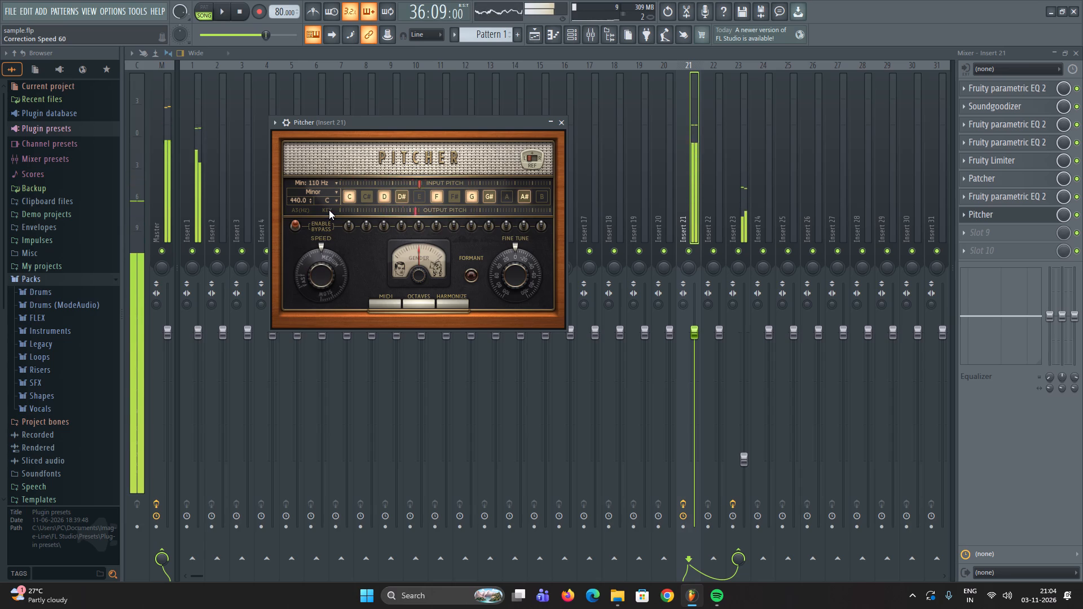
click(557, 122)
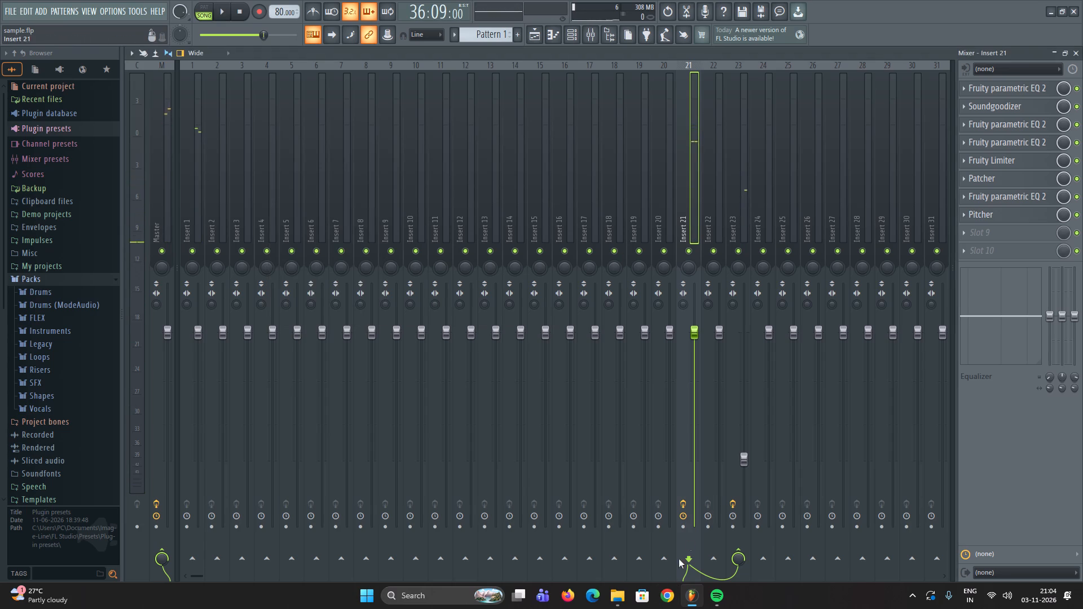
Switch to Chrome, search the web for "key bpm finder" and open Tunebat's Song Key & BPM Finder.
click(670, 587)
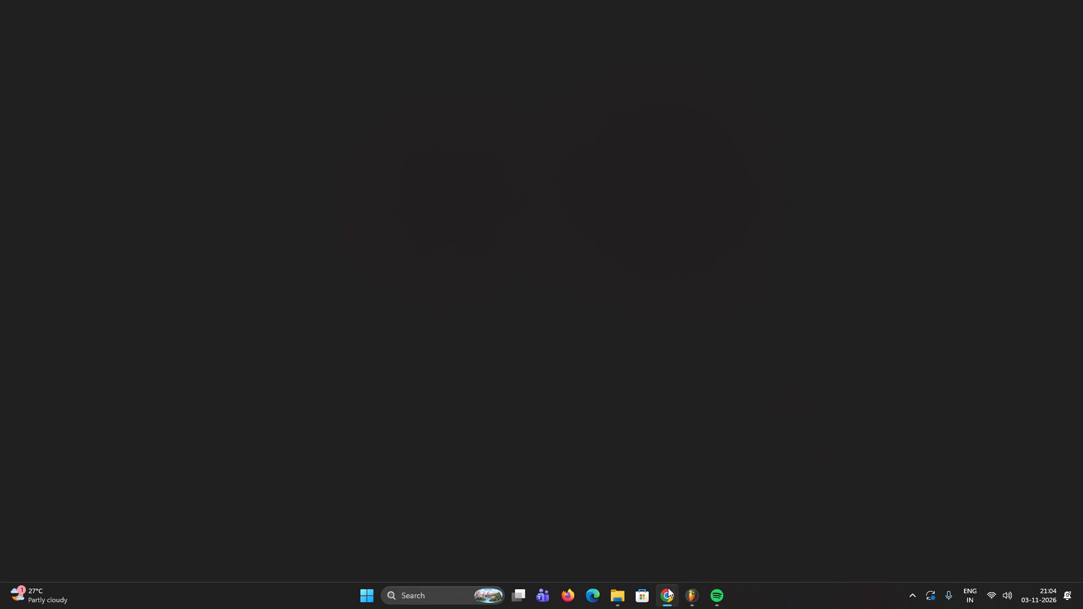
click(458, 277)
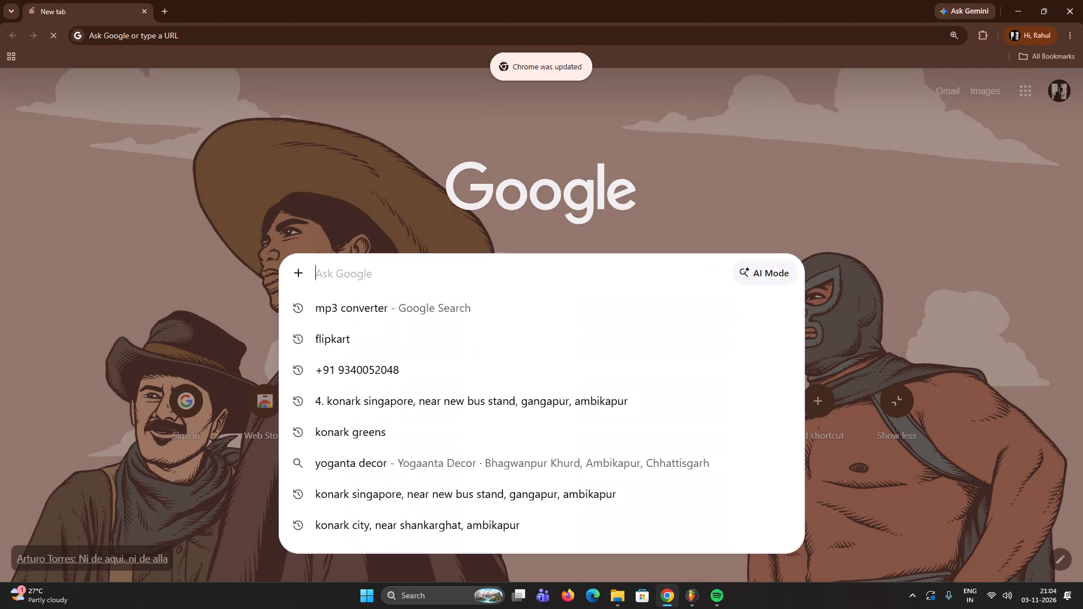
text(key)
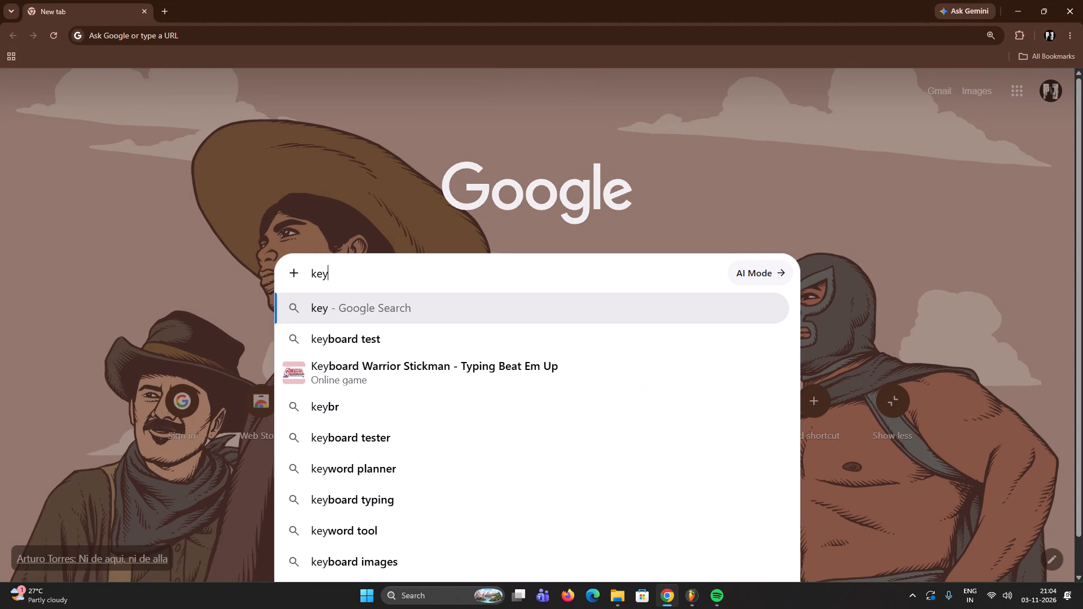
key(space)
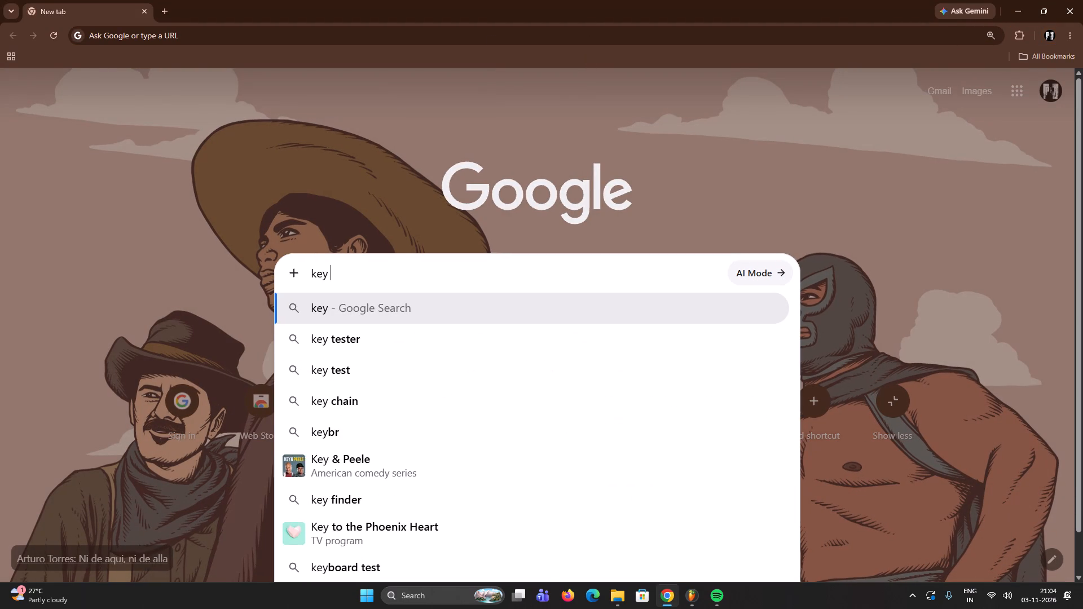
text(bpm)
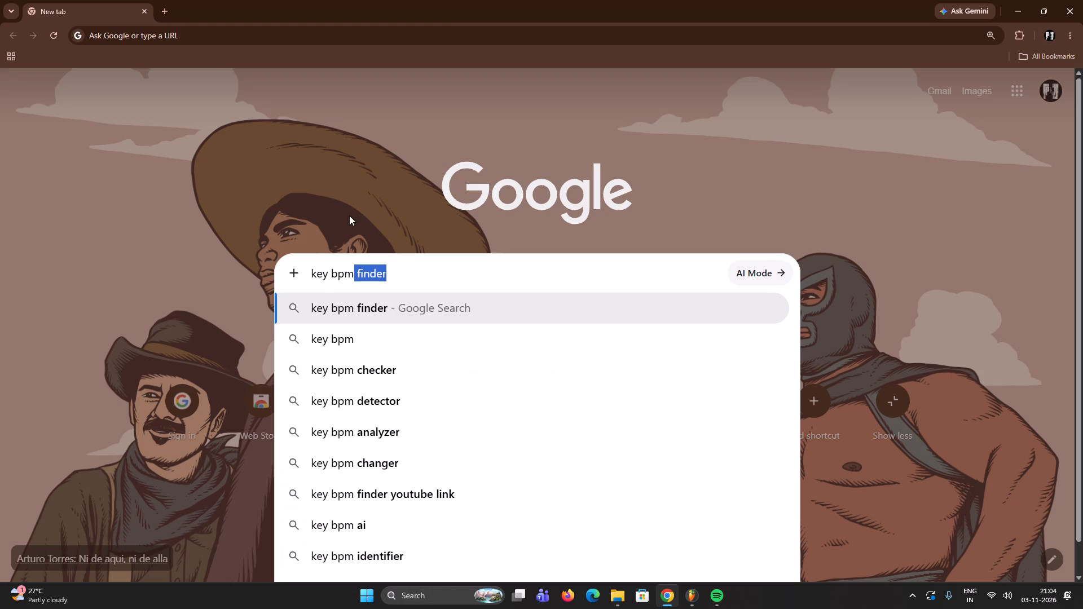
click(337, 305)
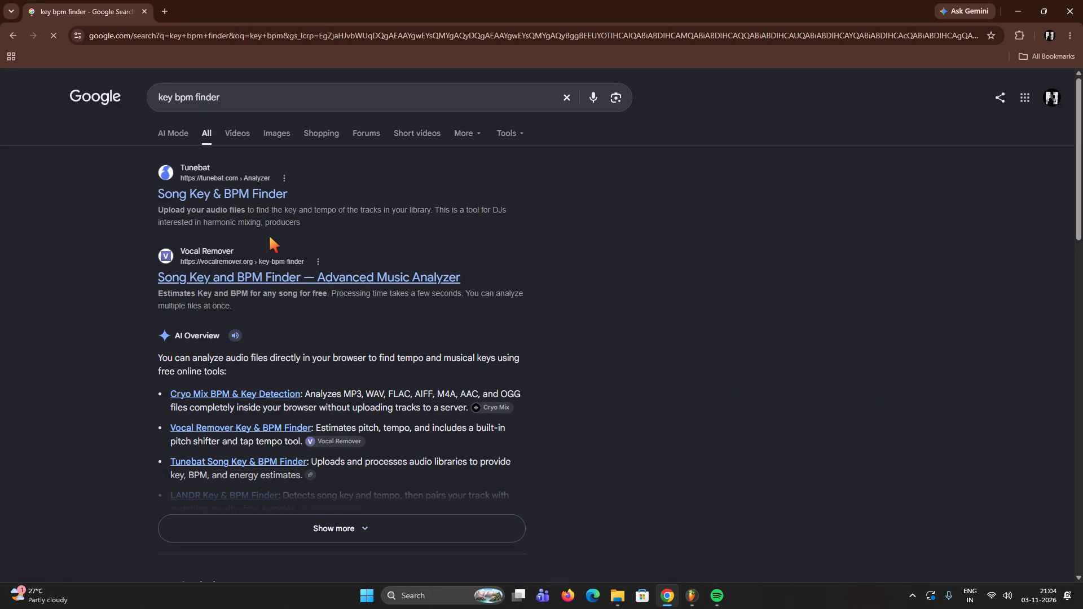
click(234, 194)
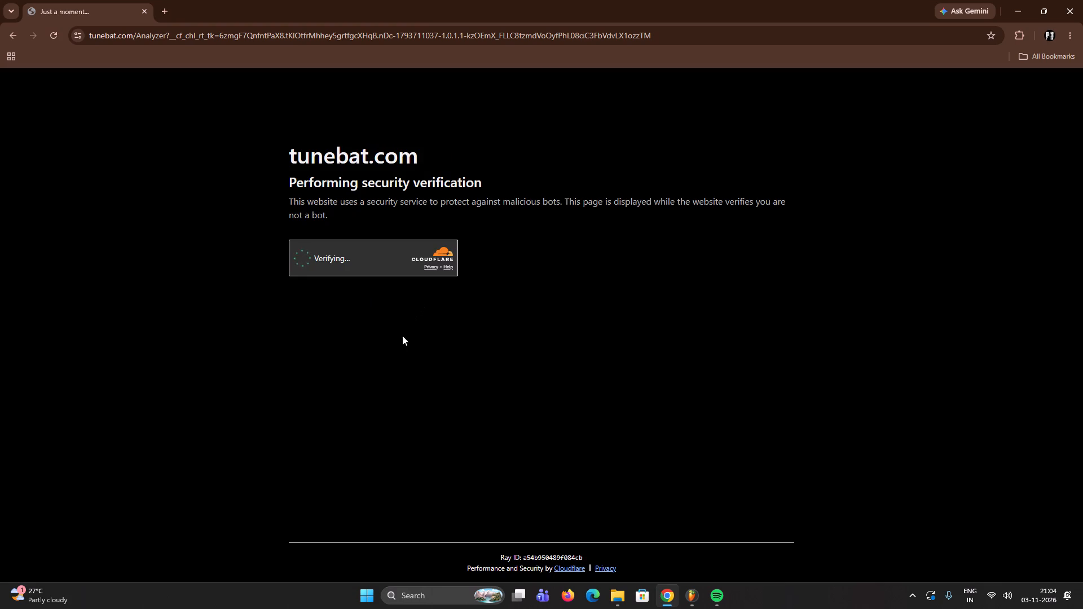
Submit the AUD-20260413-WA0047 MP3 from the Downloads folder to Tunebat for key and BPM analysis.
scroll(381, 328, down, 3)
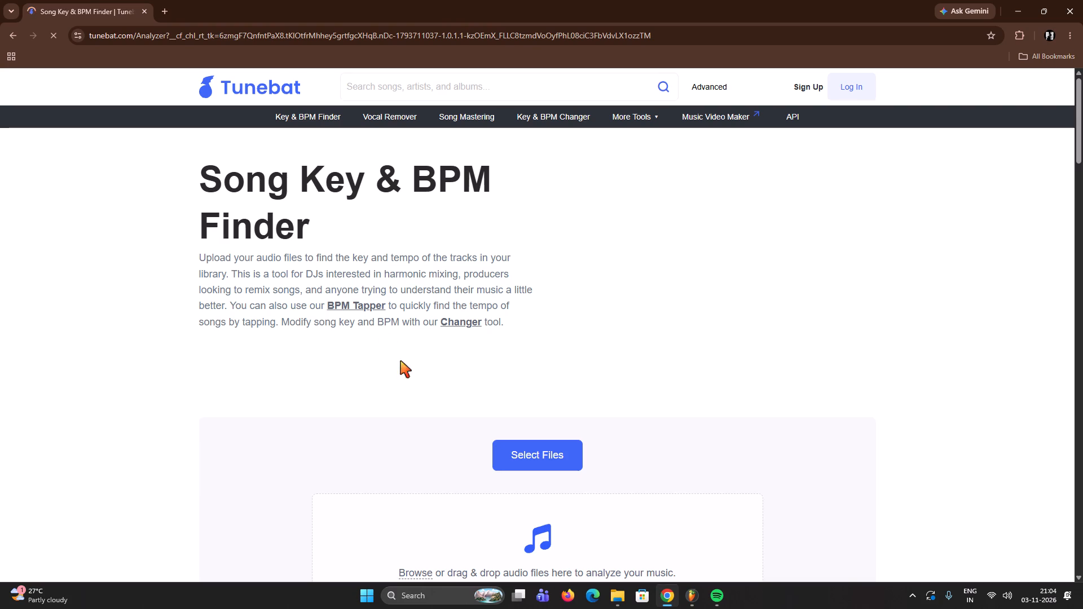
scroll(478, 387, down, 3)
click(529, 296)
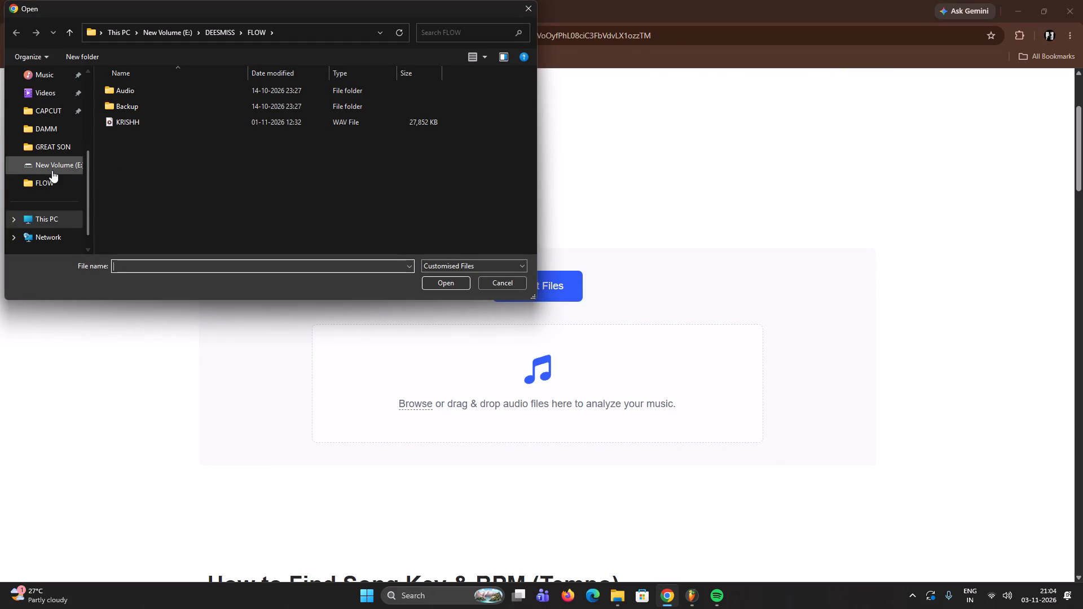
scroll(52, 170, up, 5)
click(143, 122)
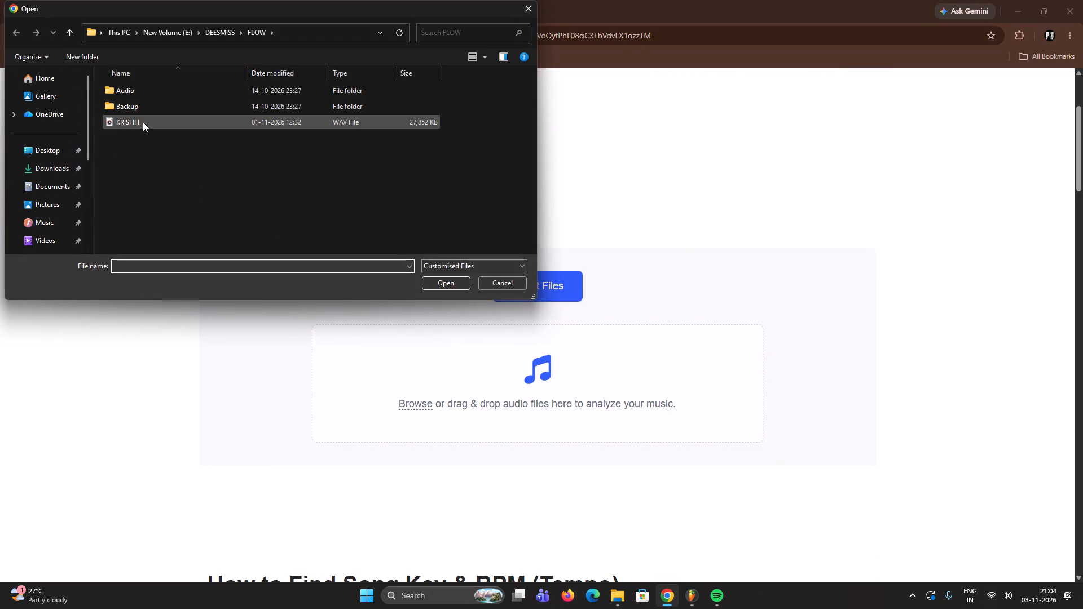
scroll(54, 180, up, 2)
click(46, 170)
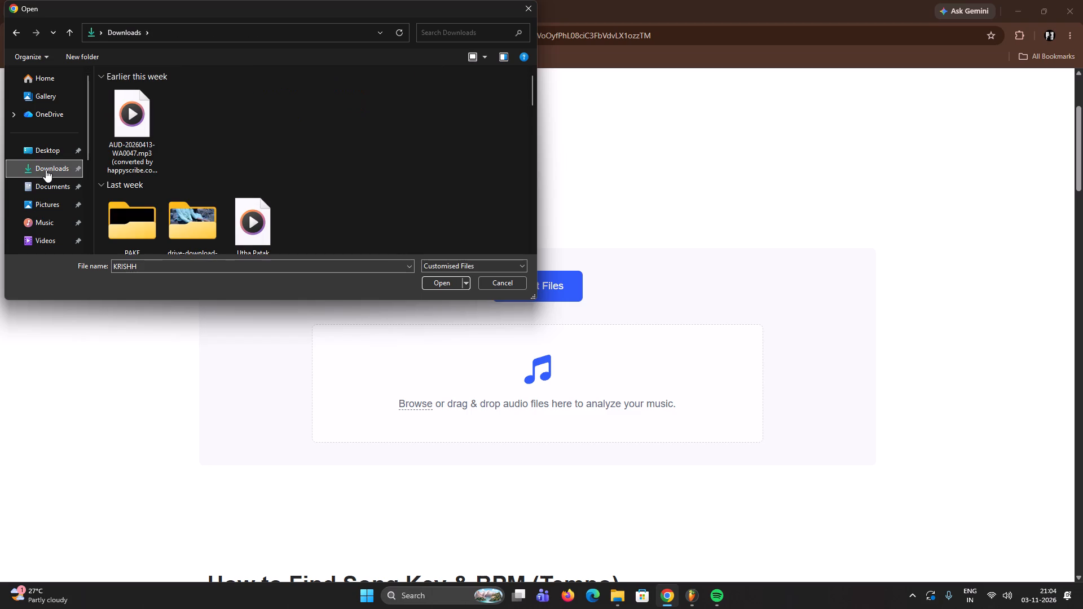
drag(125, 107, 569, 379)
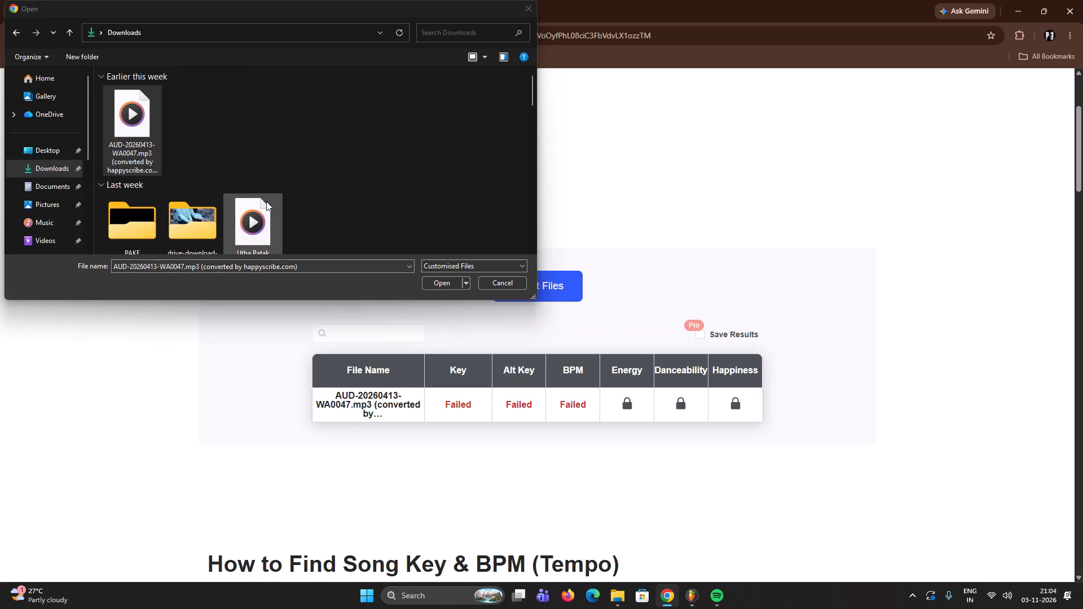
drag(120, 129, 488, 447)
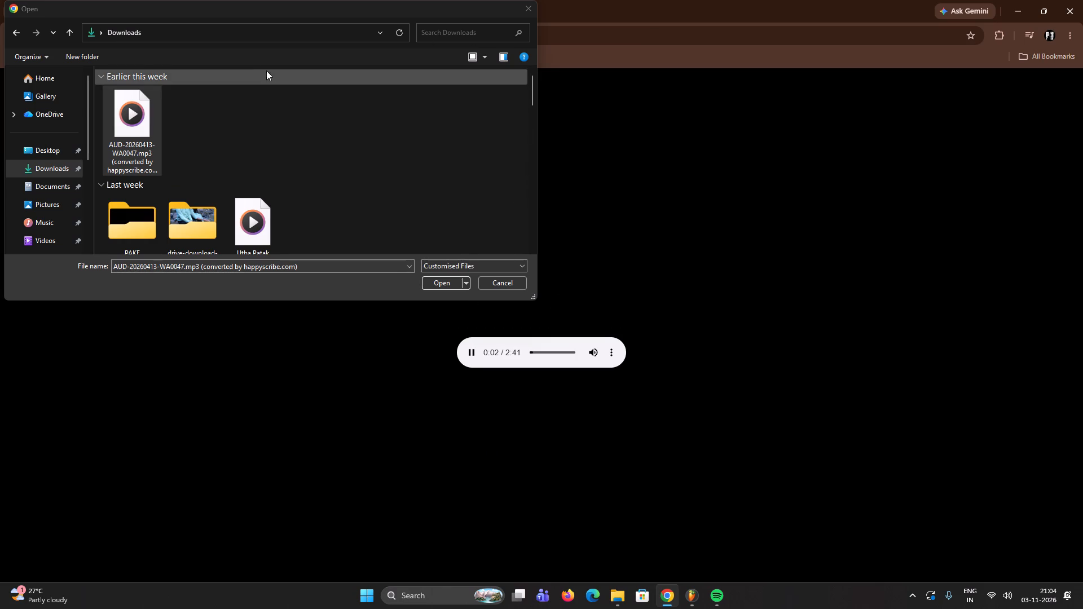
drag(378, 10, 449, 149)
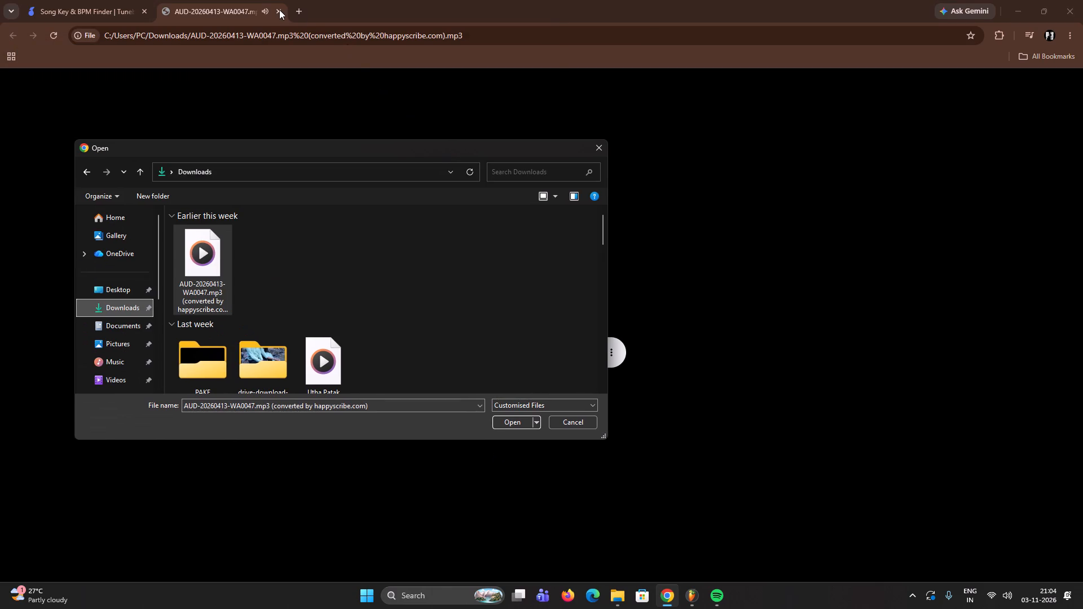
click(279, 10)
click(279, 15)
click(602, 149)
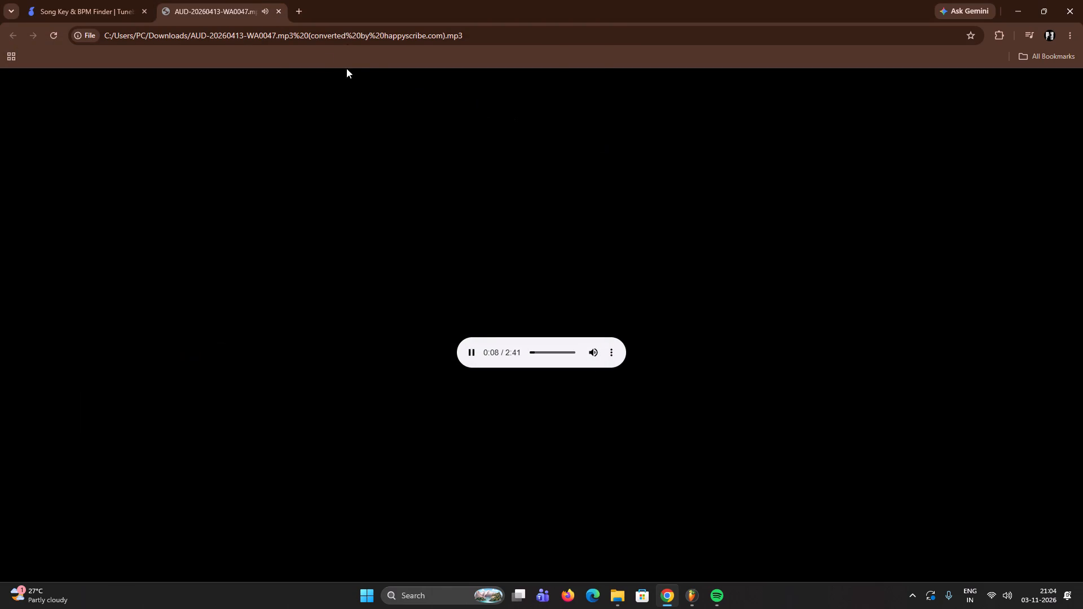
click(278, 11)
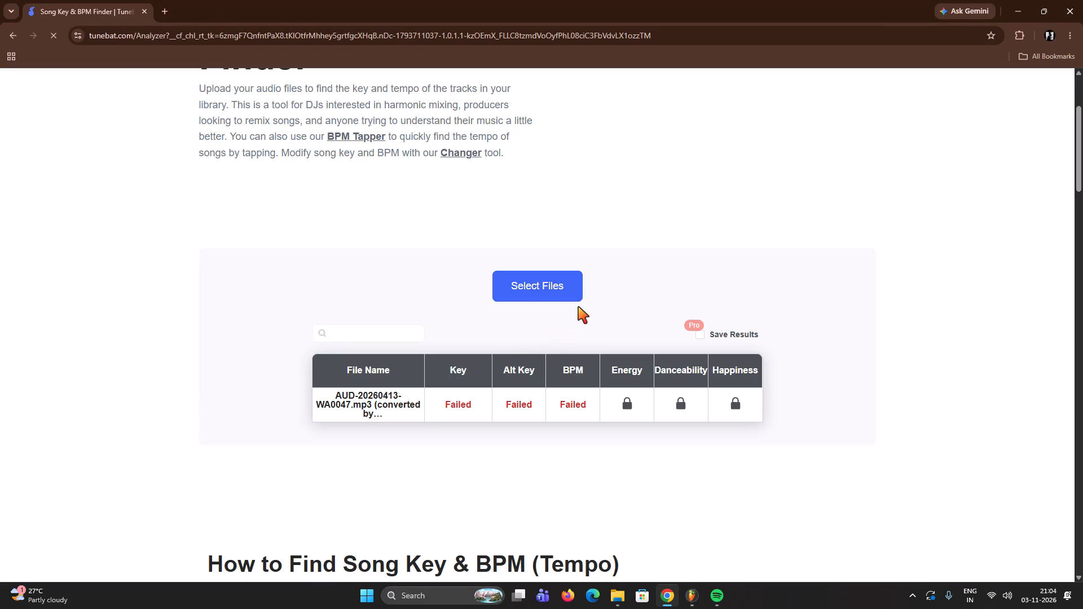
Submit KRISHH.wav from the FLOW folder to Tunebat for key and BPM analysis.
click(554, 290)
double_click(191, 260)
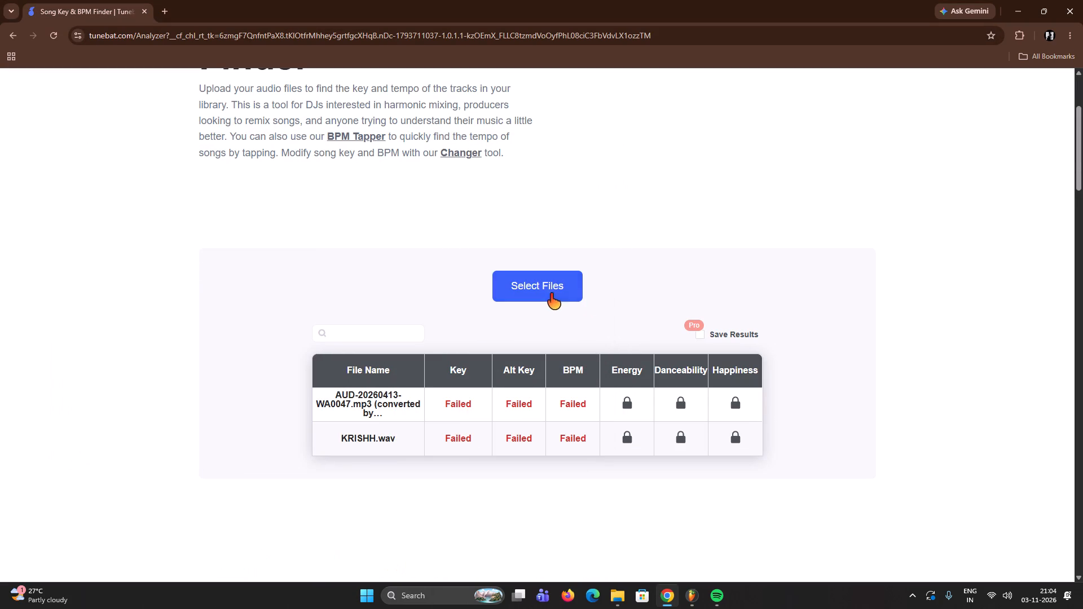
Resubmit the AUD-20260413-WA0047 MP3 from Downloads to Tunebat for key and BPM analysis.
click(541, 288)
scroll(131, 313, up, 5)
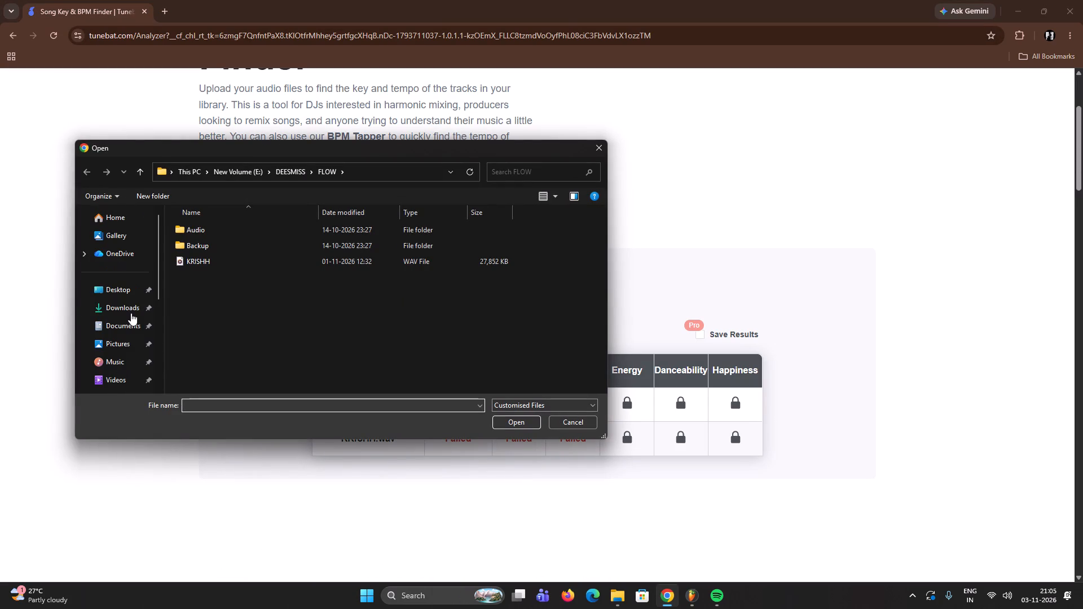
scroll(131, 313, up, 3)
click(122, 306)
click(206, 268)
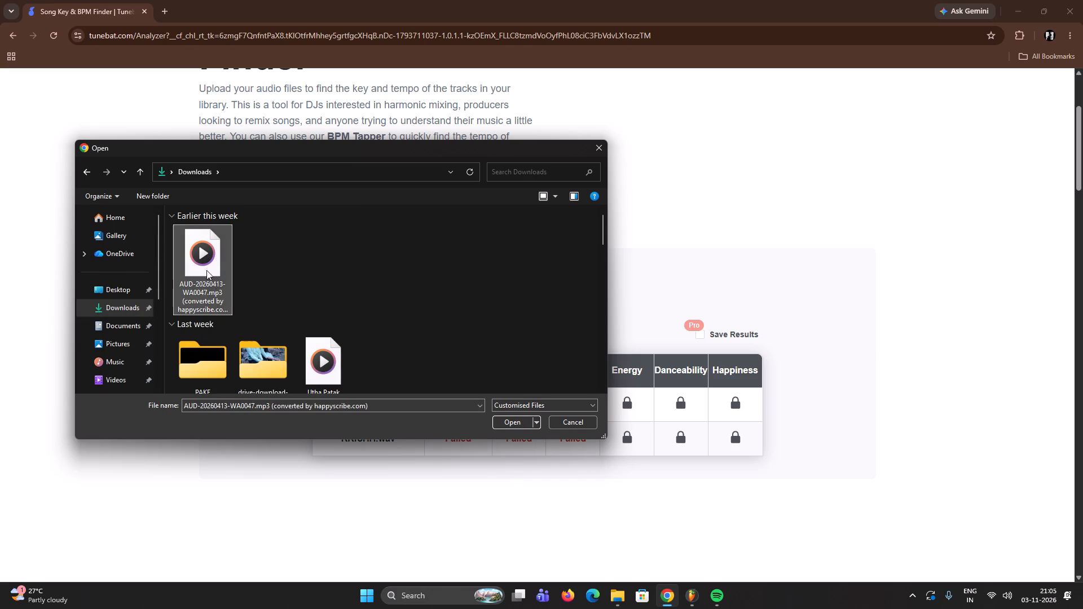
click(517, 420)
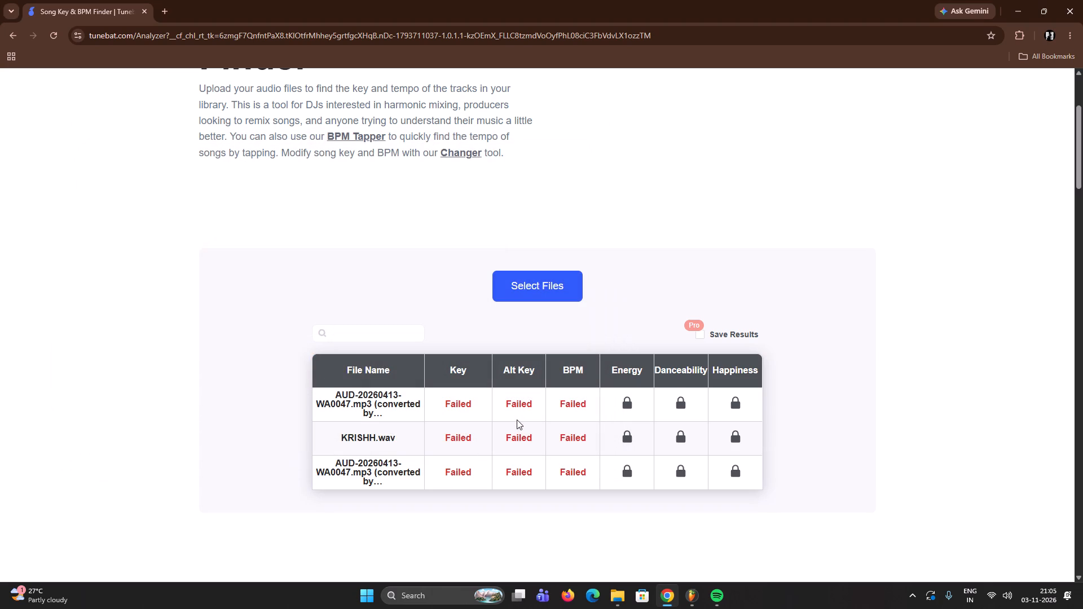
Search the web for "key bpm finder" in a new tab and open Vocal Remover's Song Key and BPM Finder.
click(164, 14)
click(405, 271)
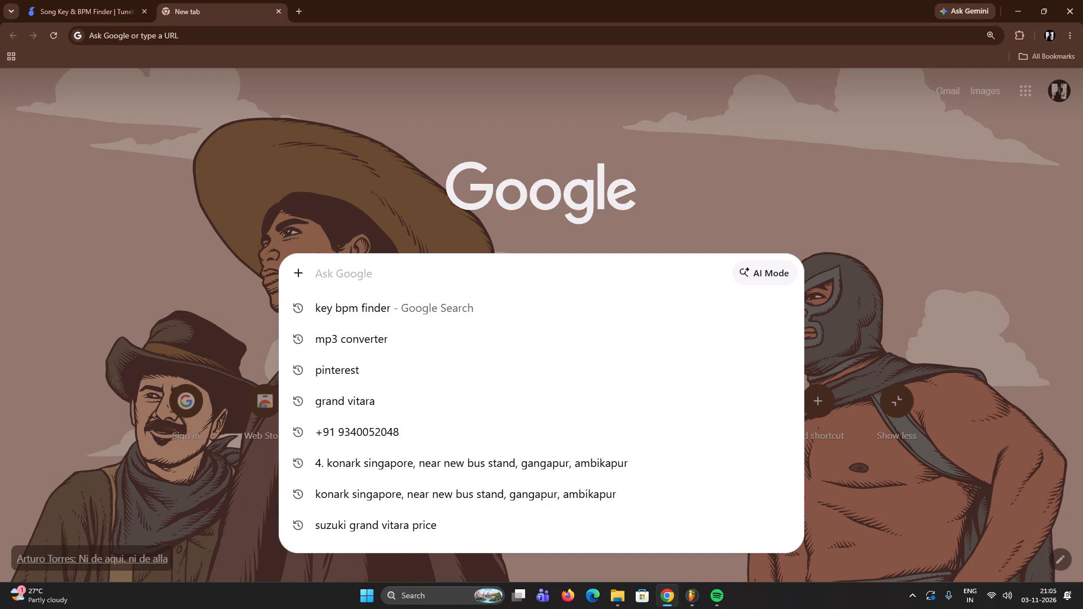
key(k)
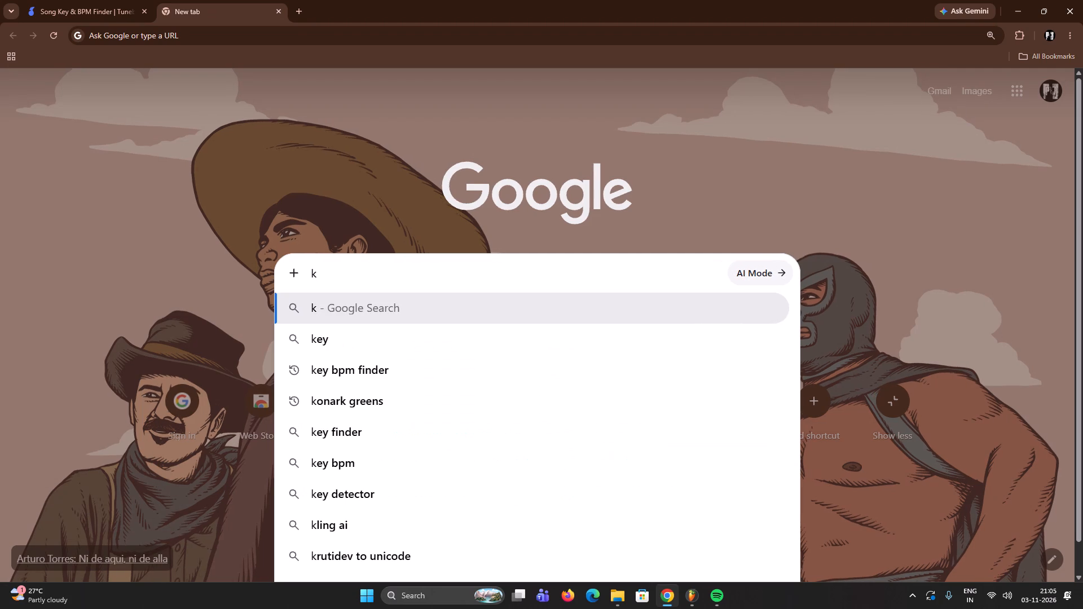
key(e)
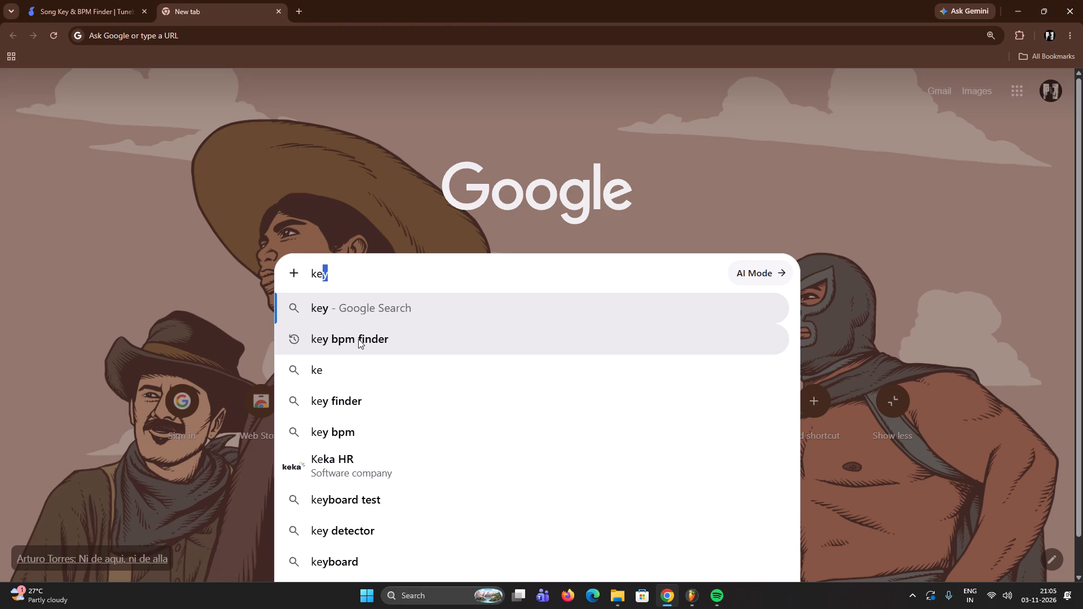
click(358, 339)
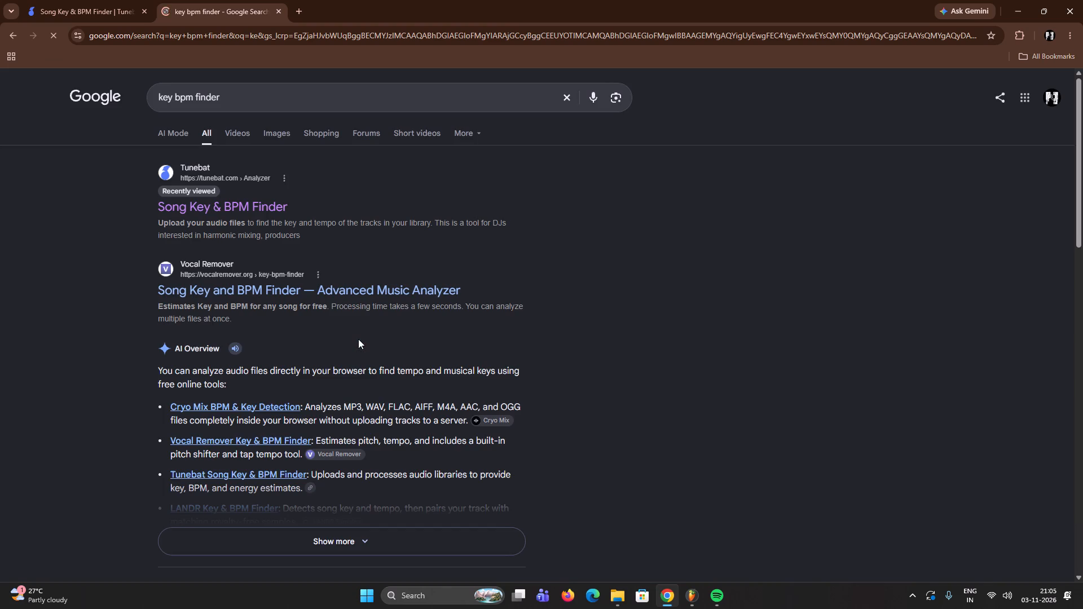
click(260, 294)
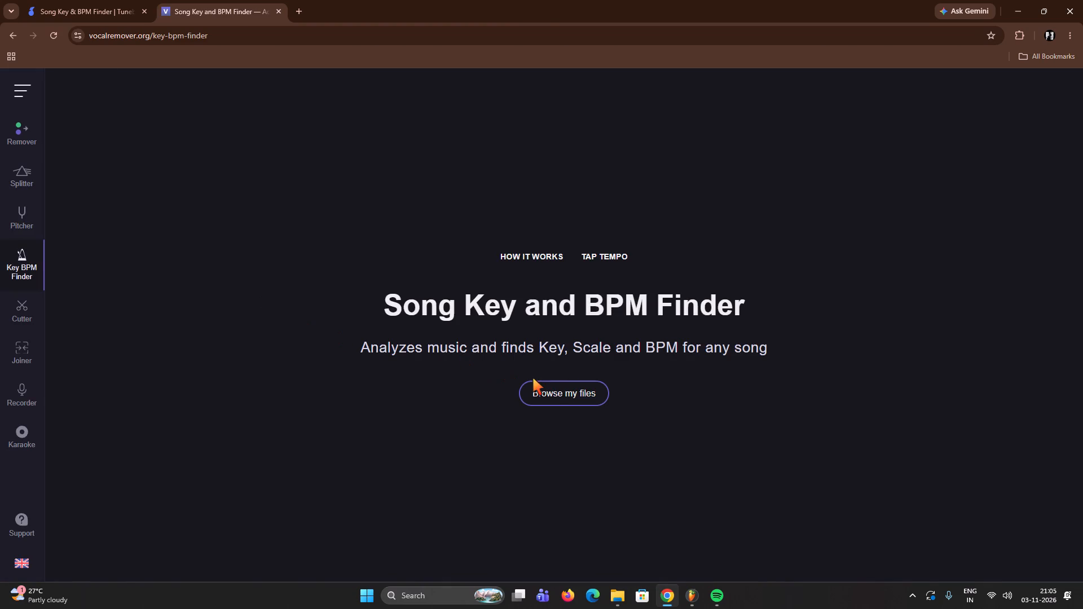
Submit the AUD-20260413-WA0047 MP3 to Vocal Remover for key and BPM analysis.
click(552, 388)
double_click(200, 268)
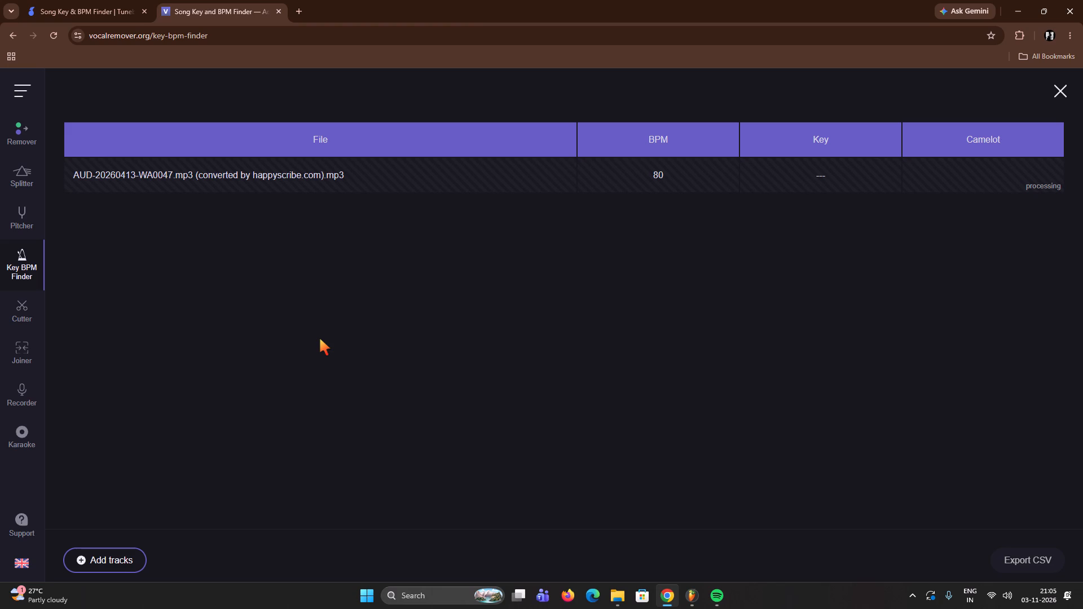
Return to FL Studio and set the key of Insert 21's Pitcher to G, matching the backing track.
click(689, 593)
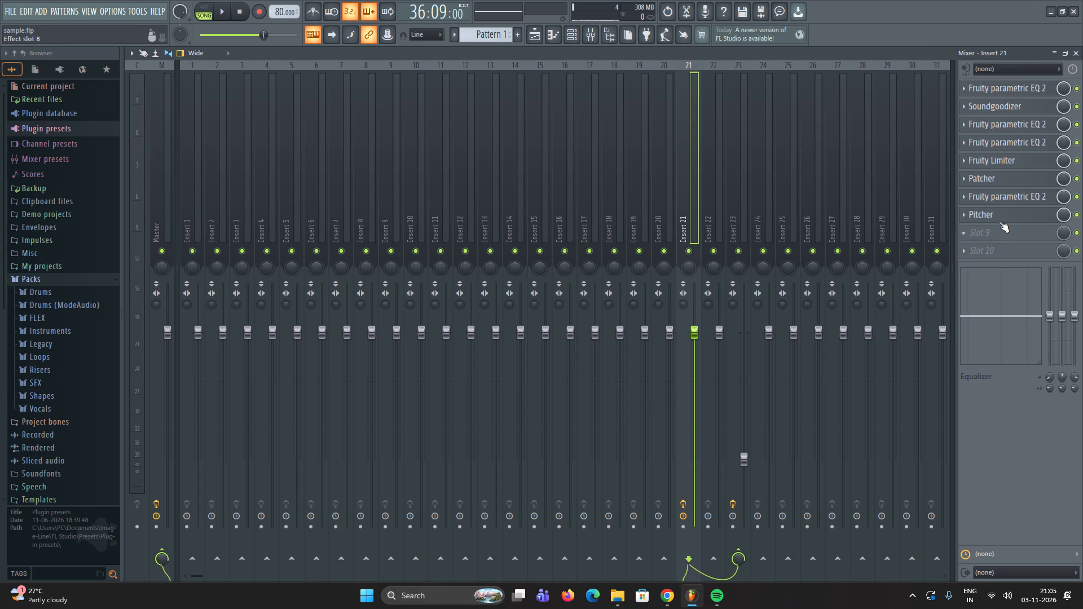
click(1000, 216)
click(324, 201)
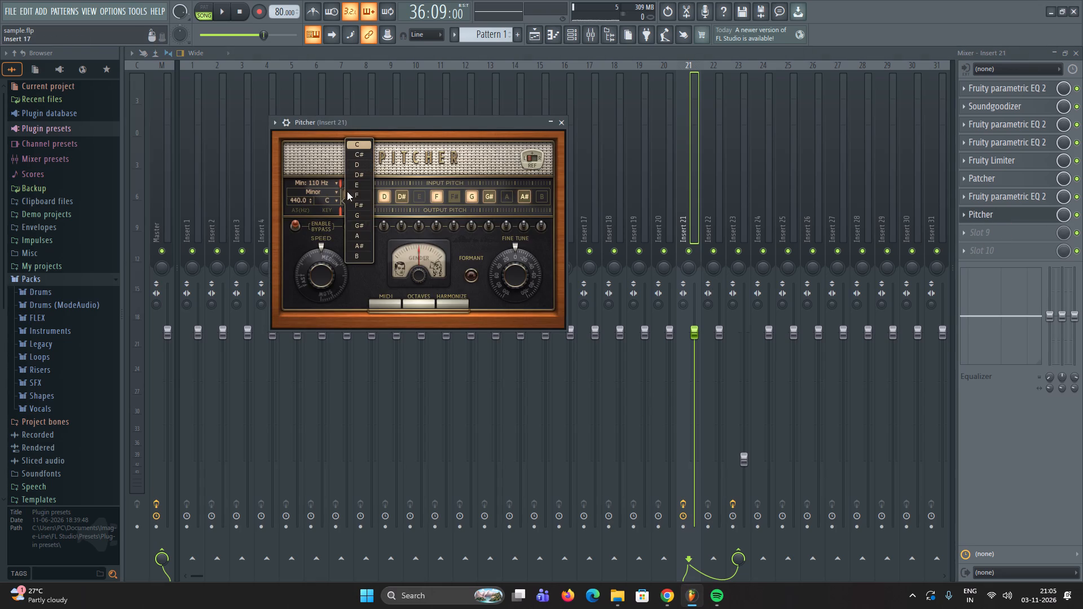
click(359, 211)
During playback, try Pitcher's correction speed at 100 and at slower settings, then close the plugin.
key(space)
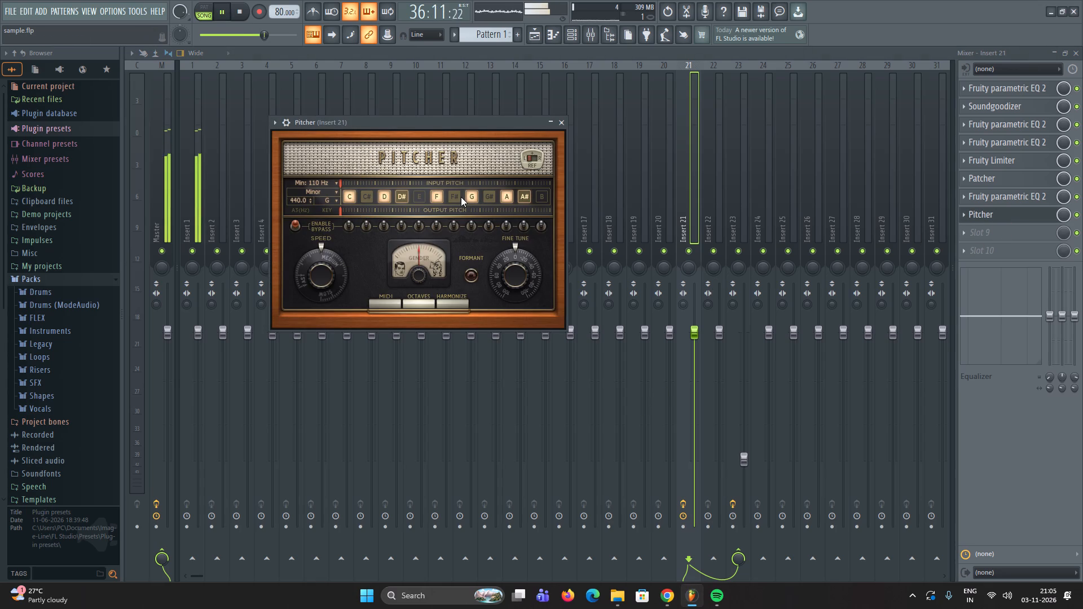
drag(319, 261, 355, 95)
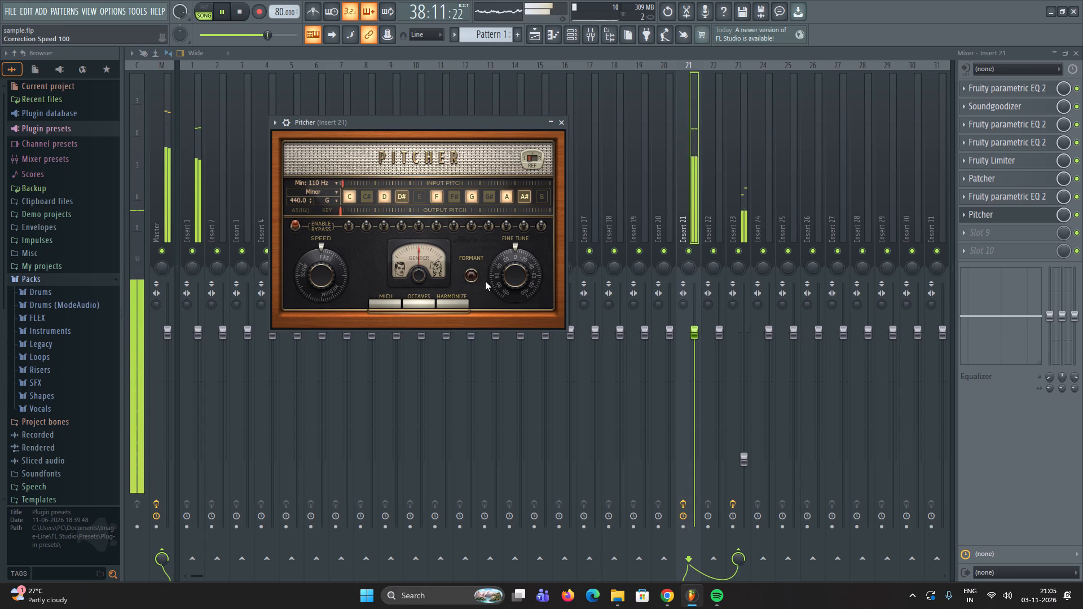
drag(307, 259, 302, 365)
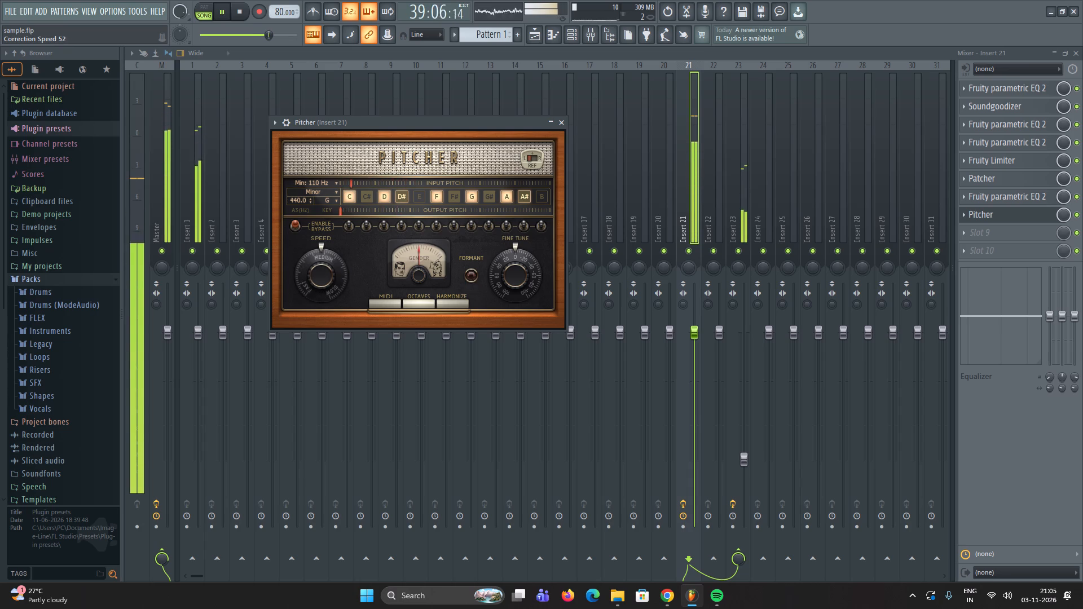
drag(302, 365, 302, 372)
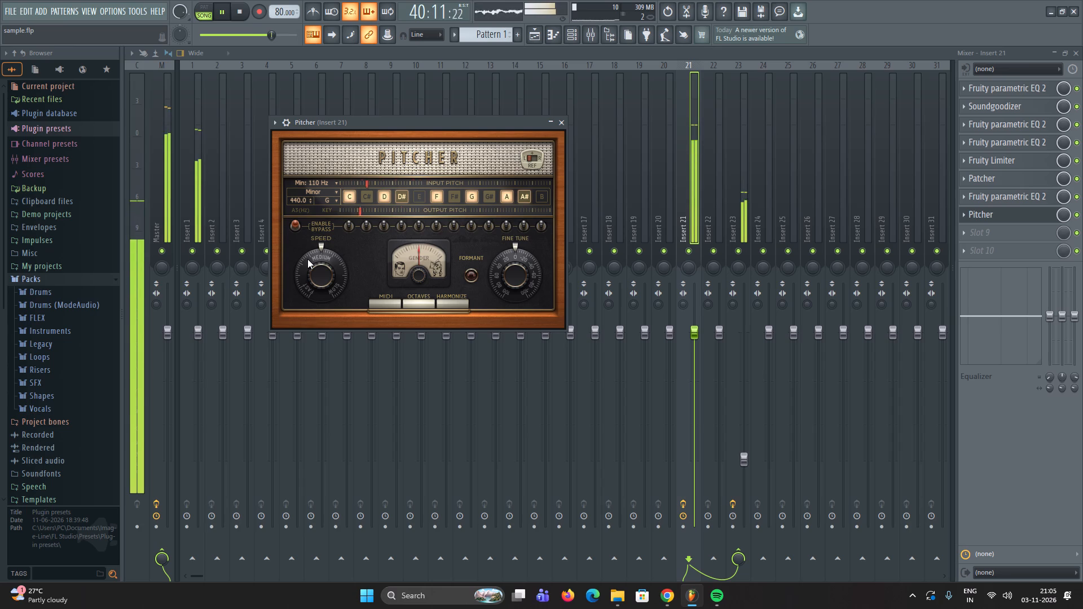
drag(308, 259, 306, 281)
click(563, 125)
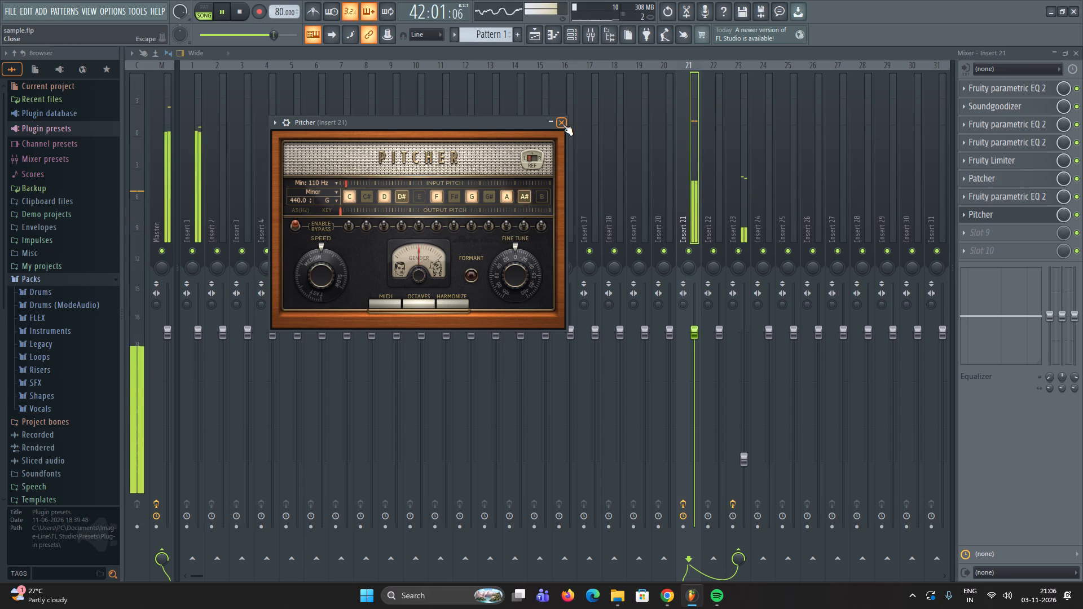
Move Pitcher to the first effect slot on Insert 21, ahead of the EQs and Soundgoodizer.
scroll(1009, 219, up, 3)
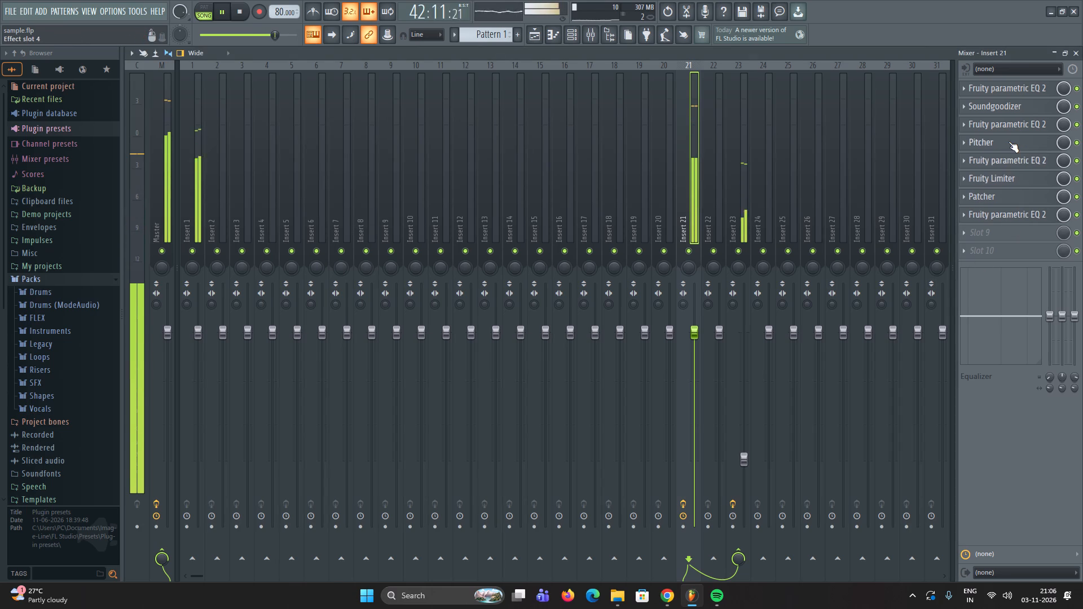
scroll(1009, 142, up, 4)
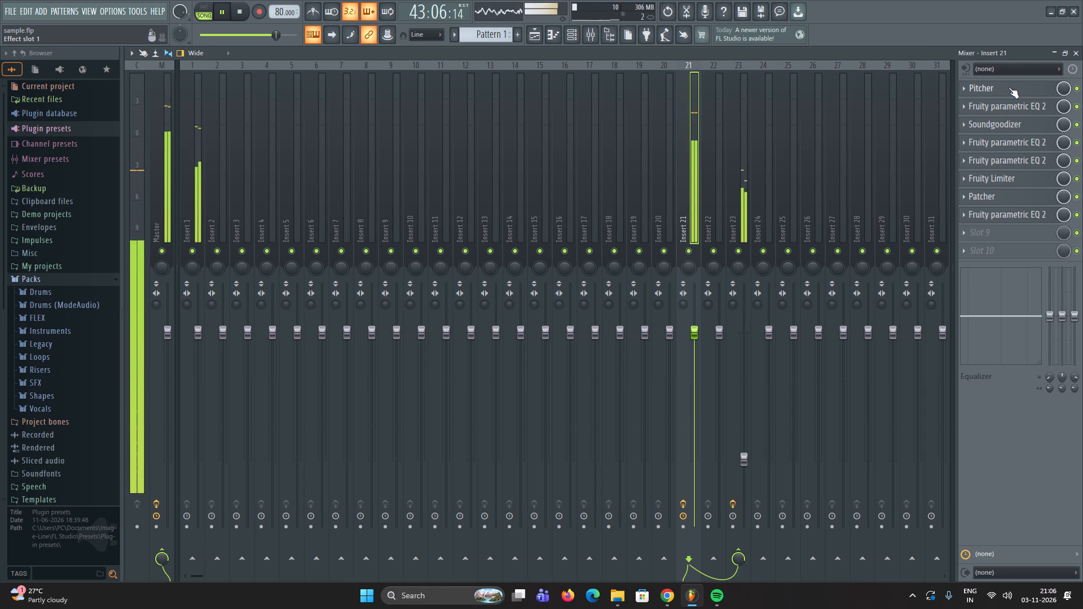
Bypass and re-enable Pitcher on Insert 21 to compare the vocal with and without pitch correction.
click(1076, 89)
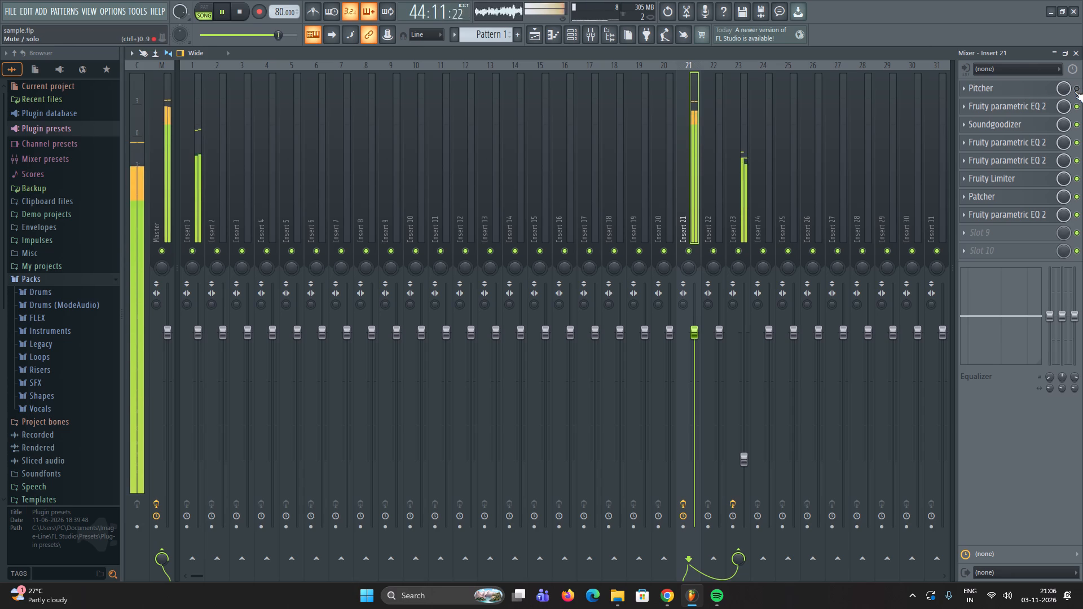
click(1075, 91)
Try Pitcher's correction speed at 100, then settle it in the medium range and close the plugin.
click(1001, 90)
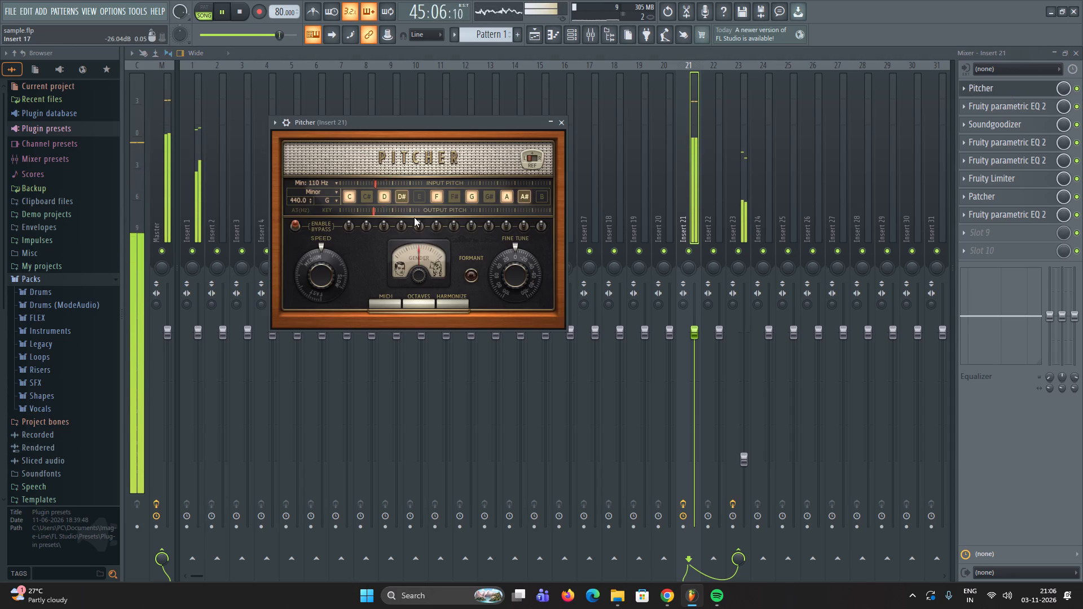
drag(319, 254, 363, 92)
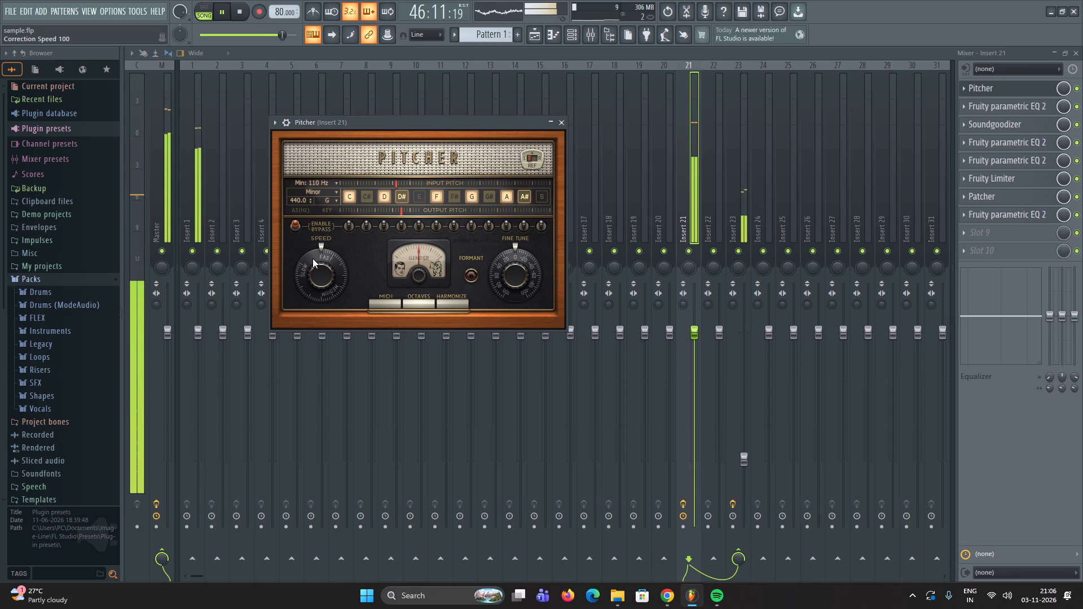
drag(312, 258, 311, 325)
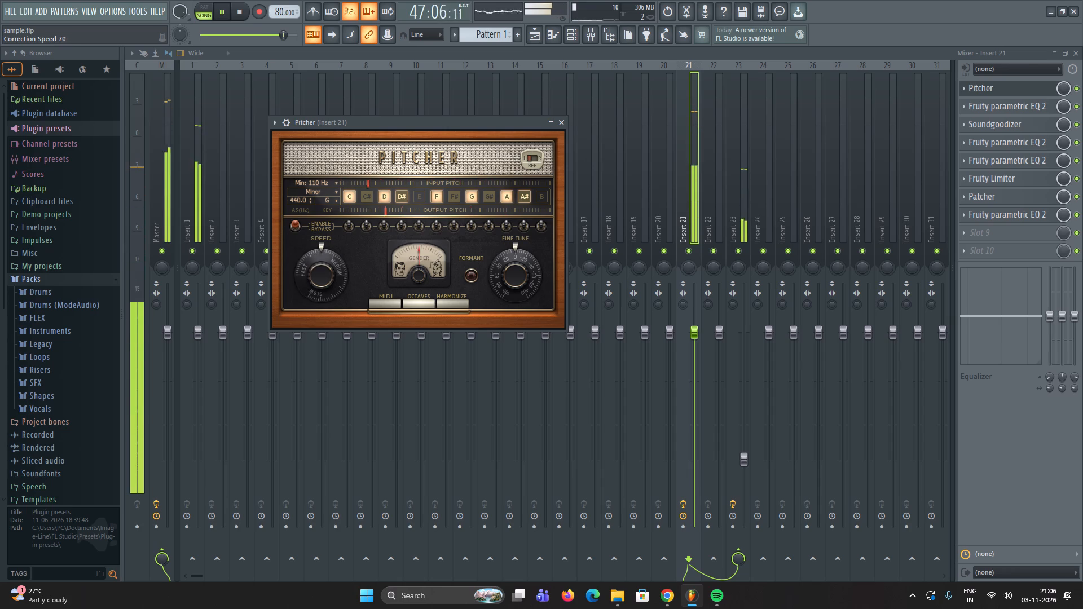
drag(311, 325, 317, 367)
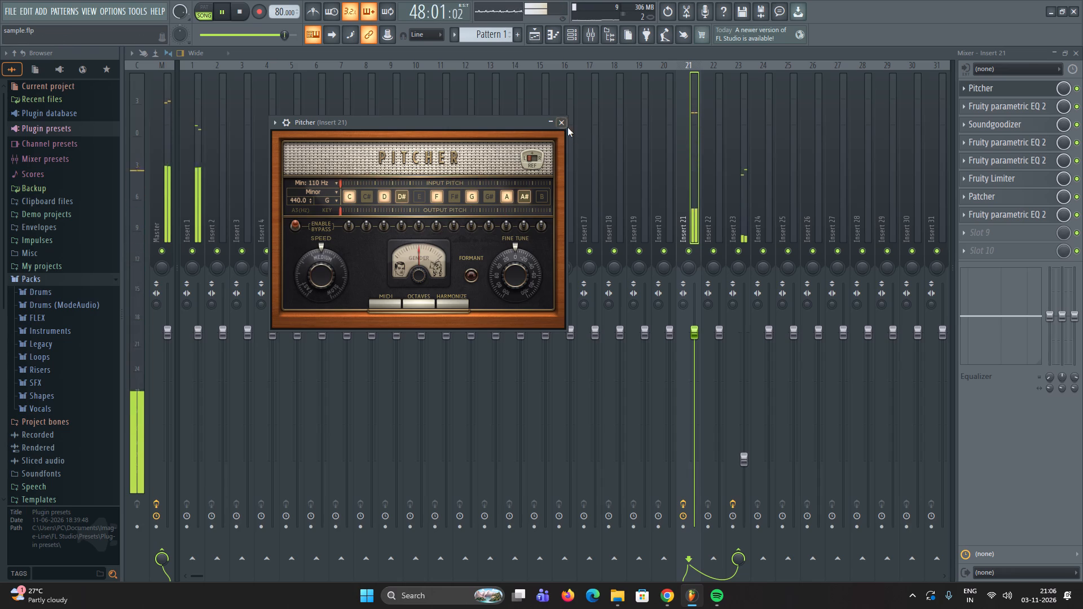
click(563, 124)
Replay the vocals from the start of the section, then audition them from about bar 45 in the Playlist.
key(space)
key(space)
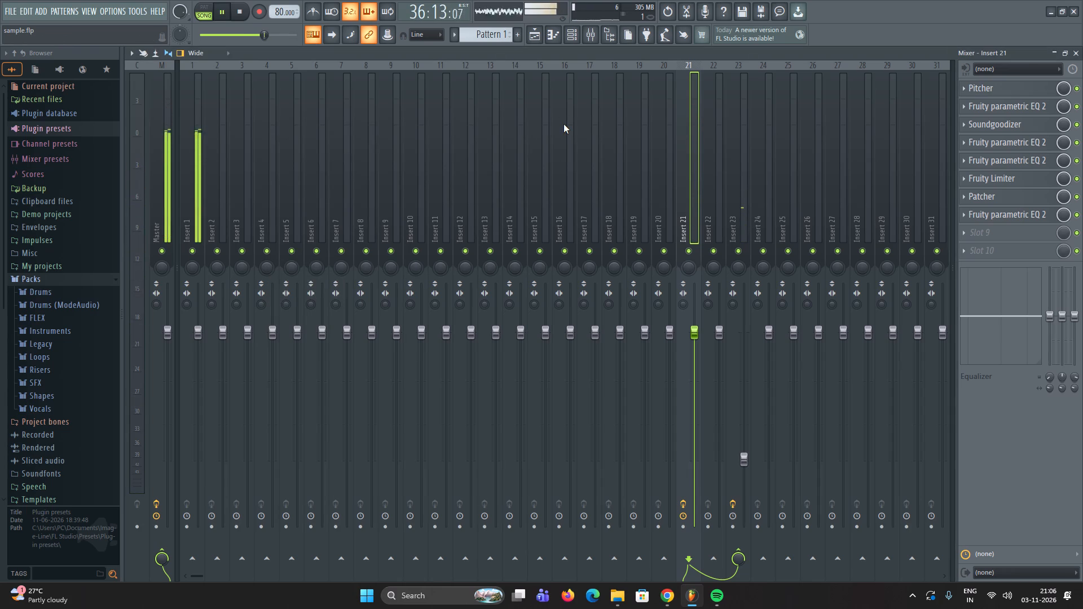
click(1077, 54)
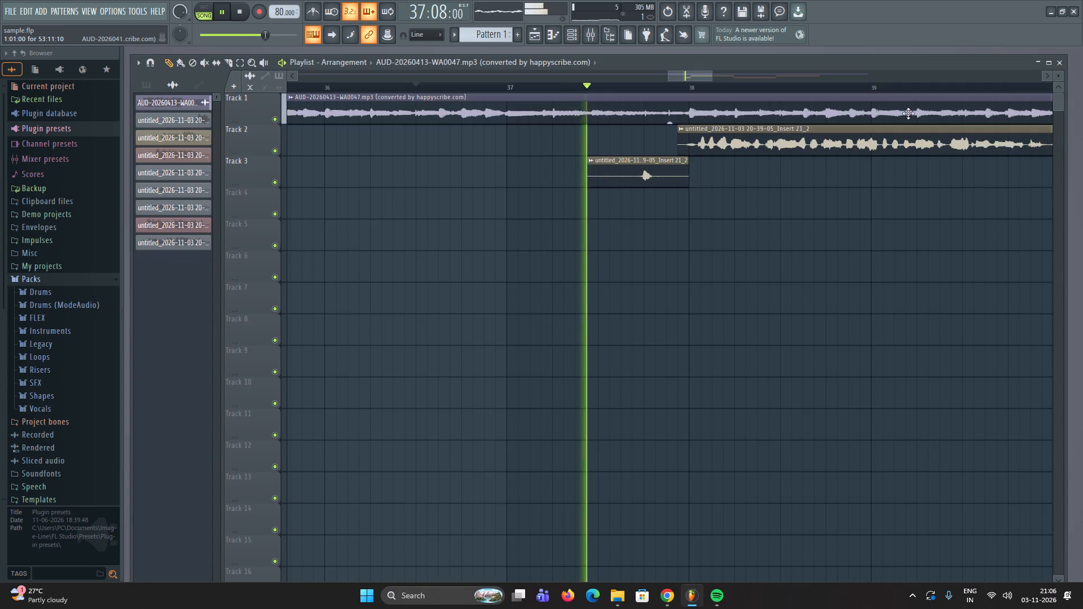
ctrl+scroll(661, 121, down, 11)
click(919, 81)
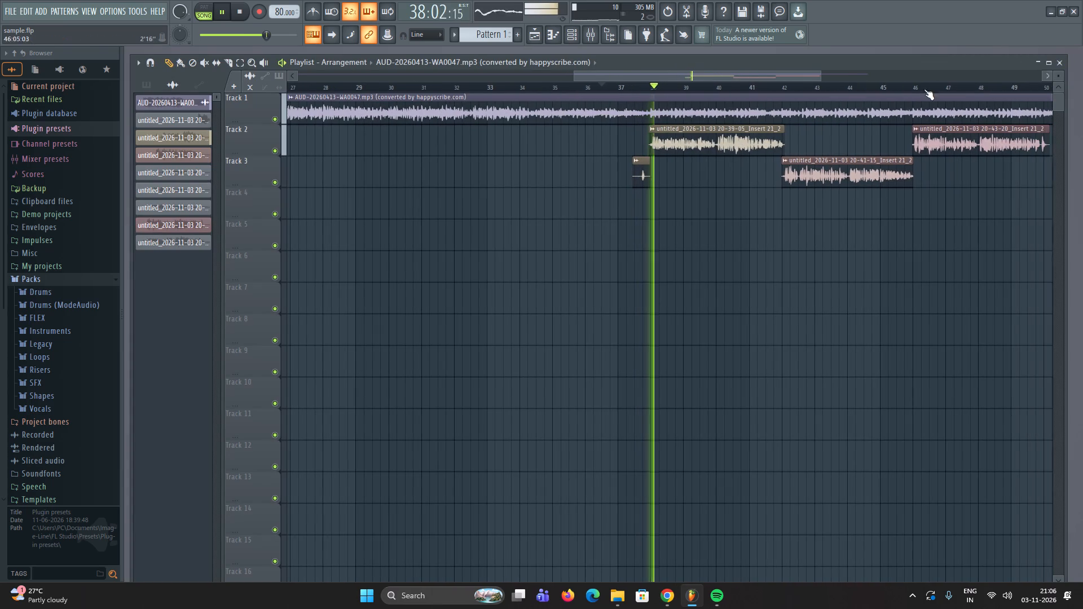
click(890, 82)
ctrl+scroll(944, 163, up, 8)
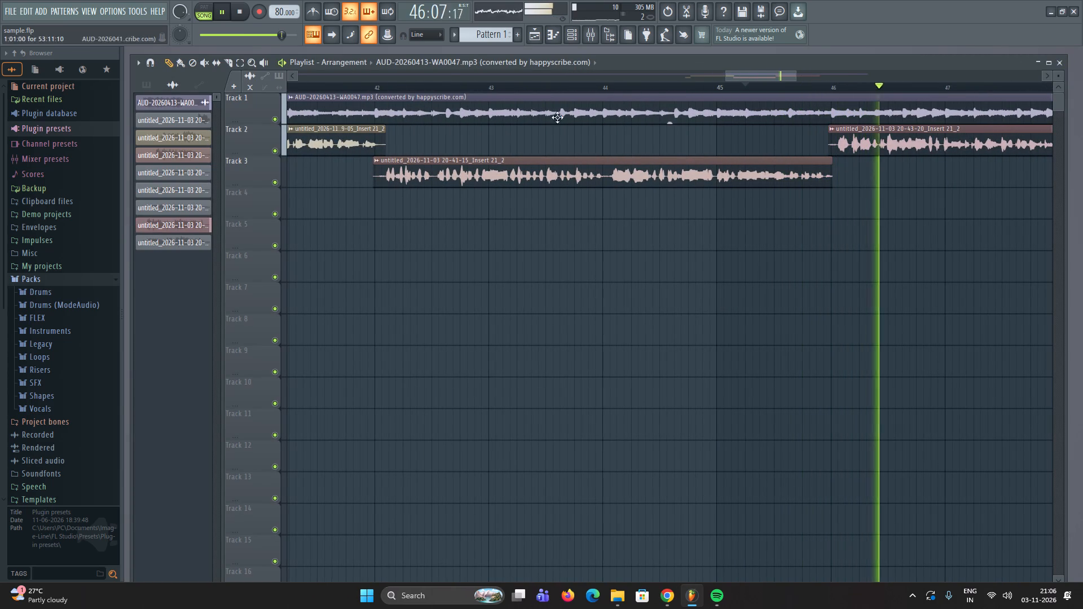
Activate the Slice tool and replay the vocal clips from about bar 37 in the Playlist.
click(228, 67)
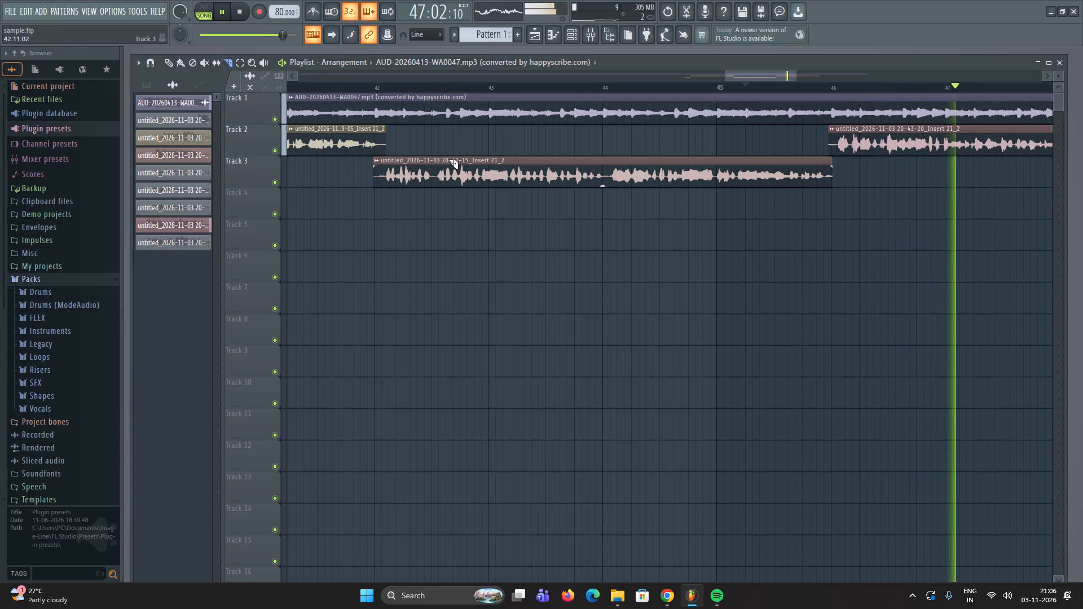
key(space)
ctrl+scroll(682, 214, down, 10)
ctrl+scroll(791, 193, down, 4)
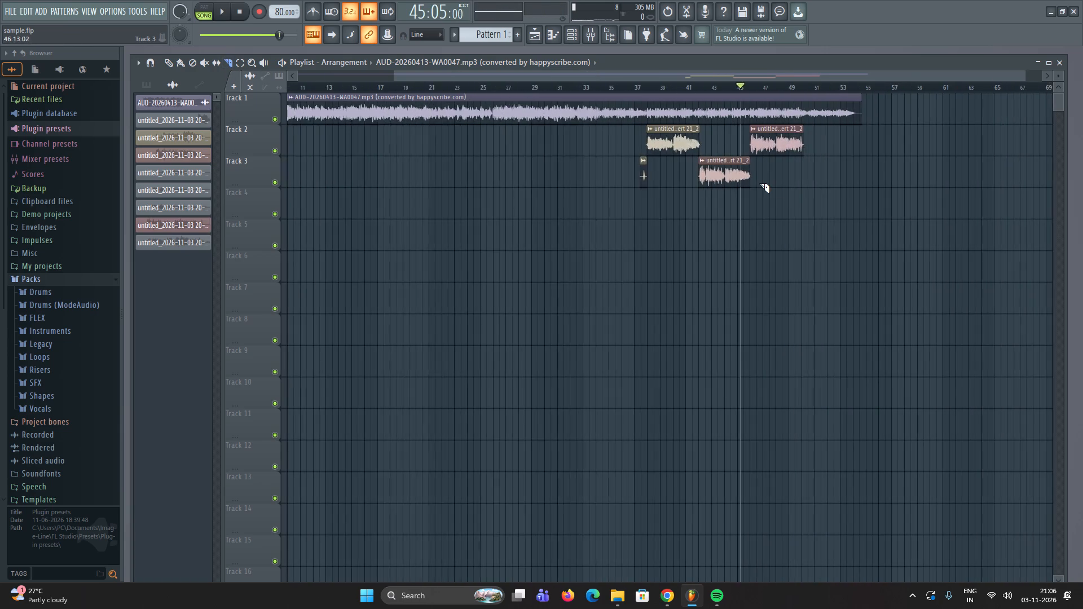
ctrl+scroll(759, 183, down, 4)
click(683, 83)
key(space)
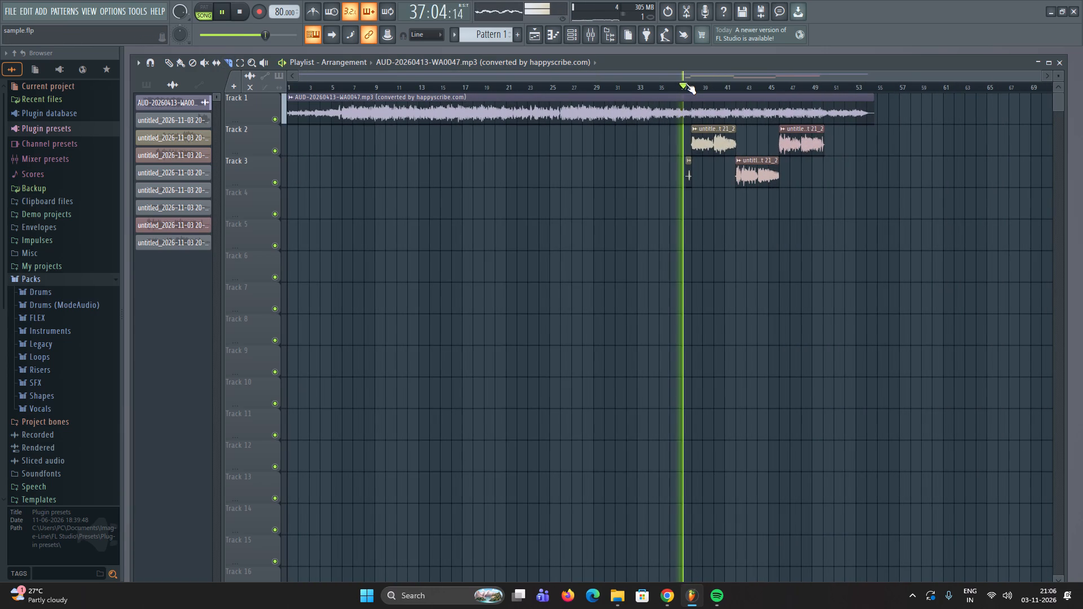
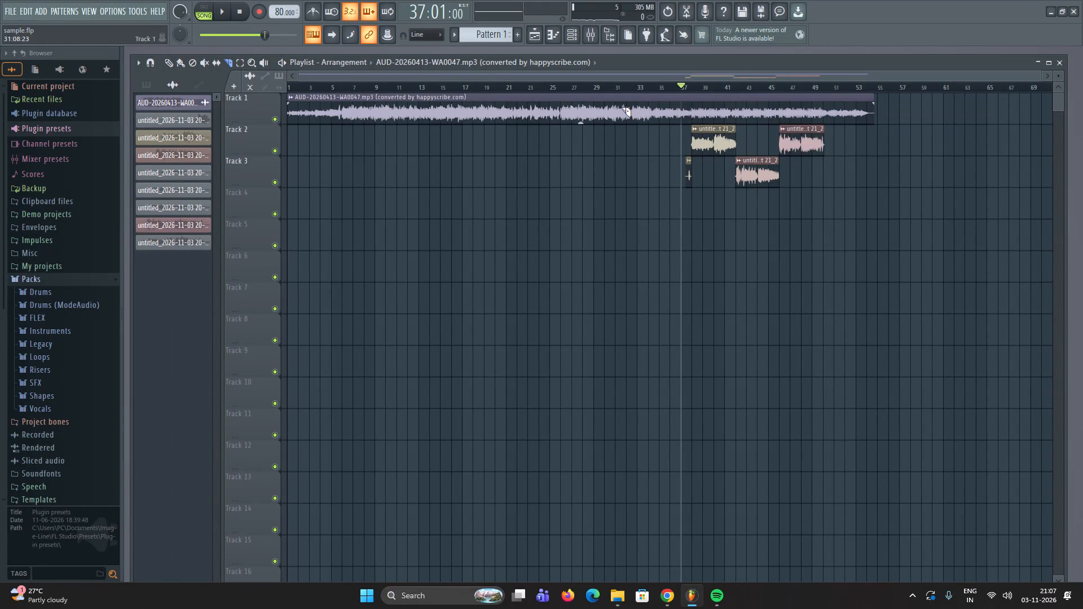
Set the correction speed of Pitcher on Insert 21 to about 39 and close the plugin.
click(595, 38)
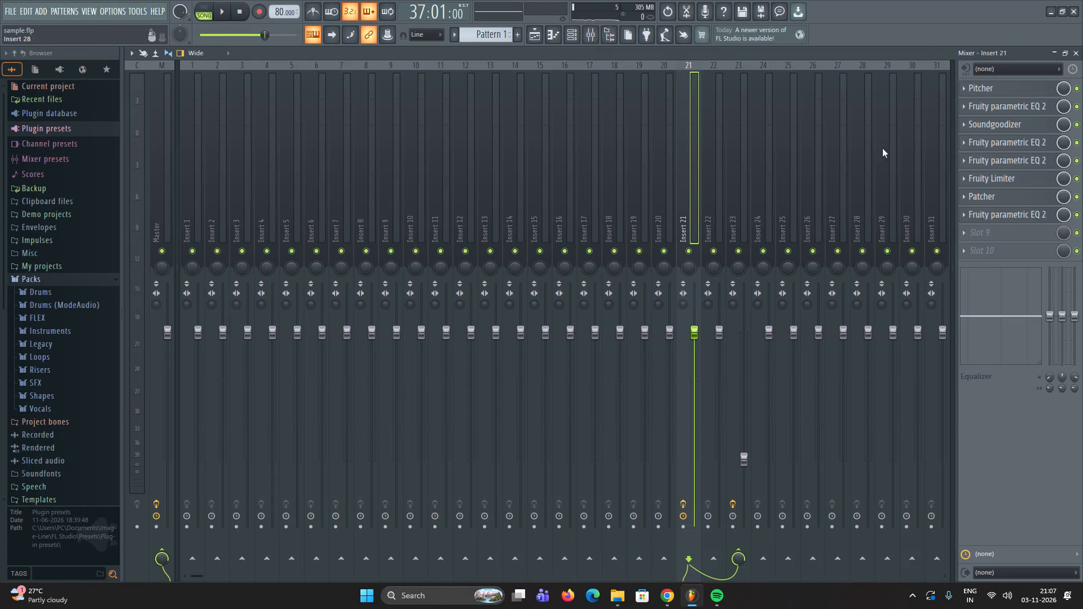
click(990, 88)
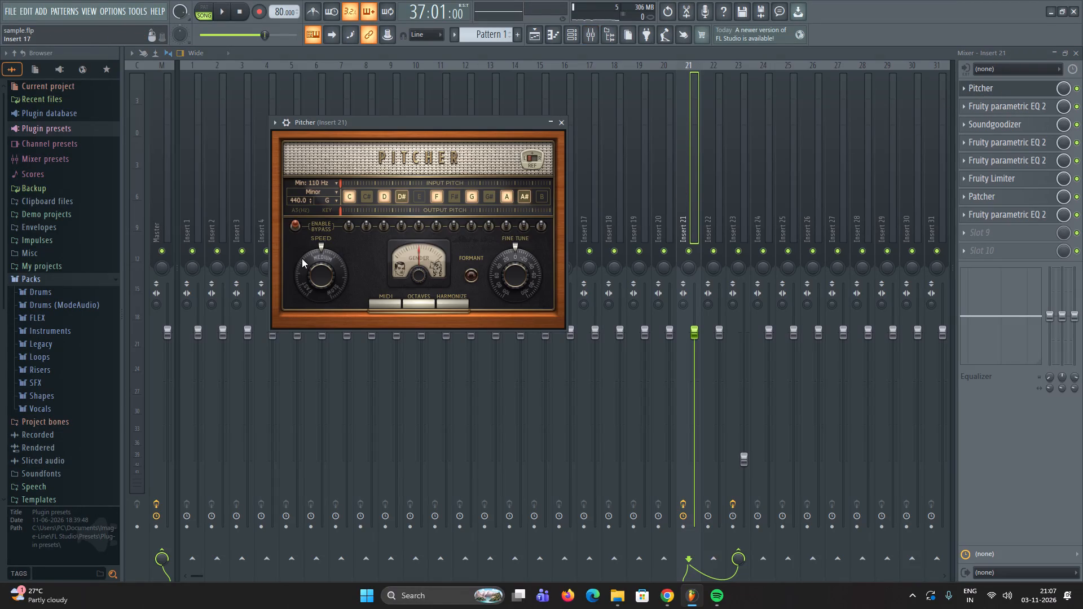
drag(302, 258, 306, 286)
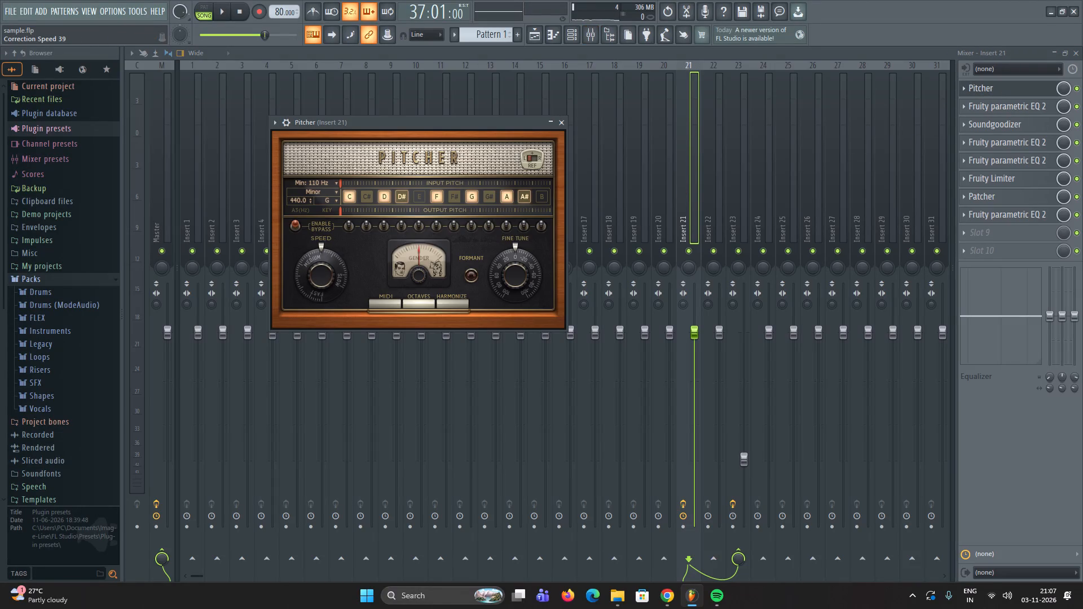
drag(306, 286, 306, 286)
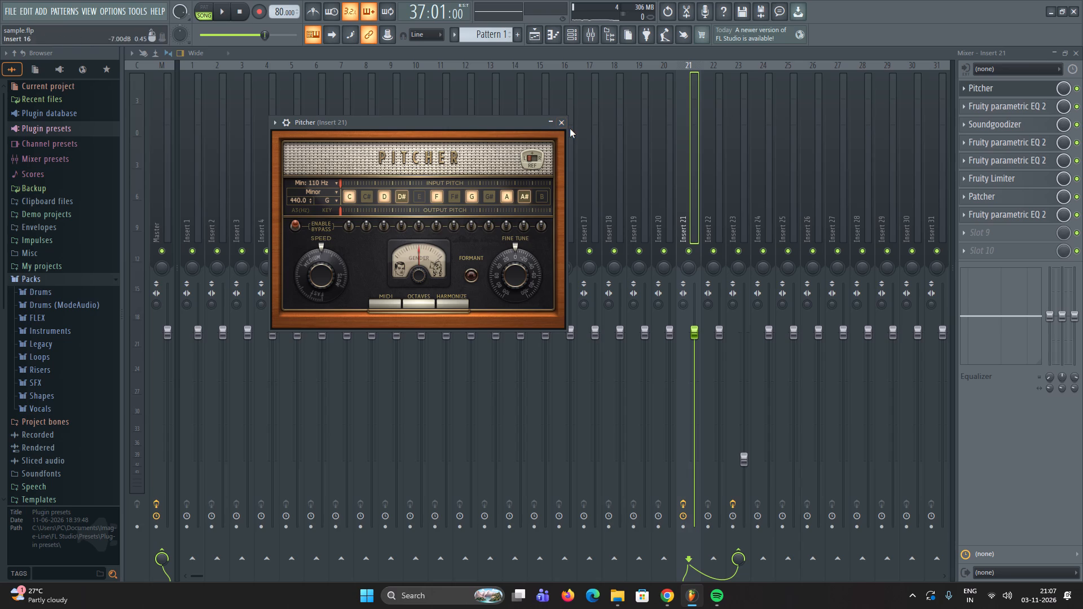
click(562, 127)
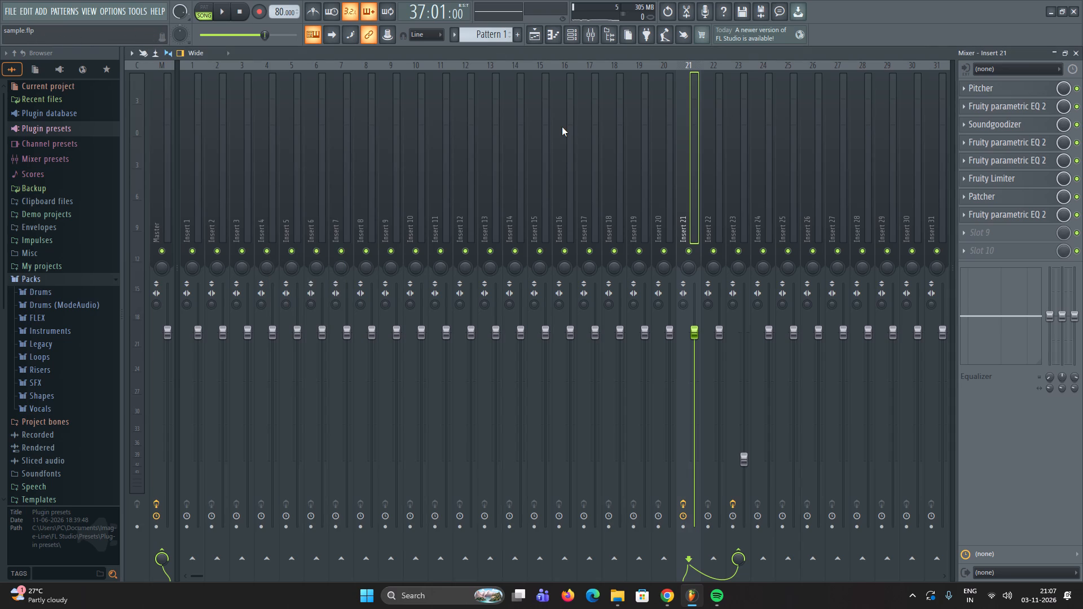
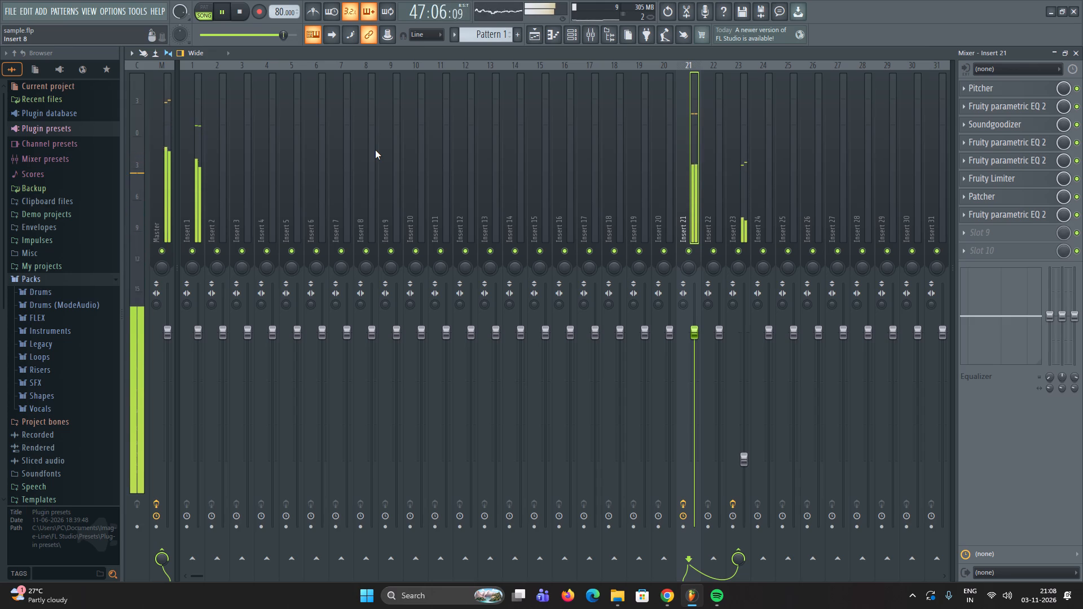
Lower the correction speed of Pitcher on Insert 21 to near its slow end, audition the vocal, and close the plugin.
key(space)
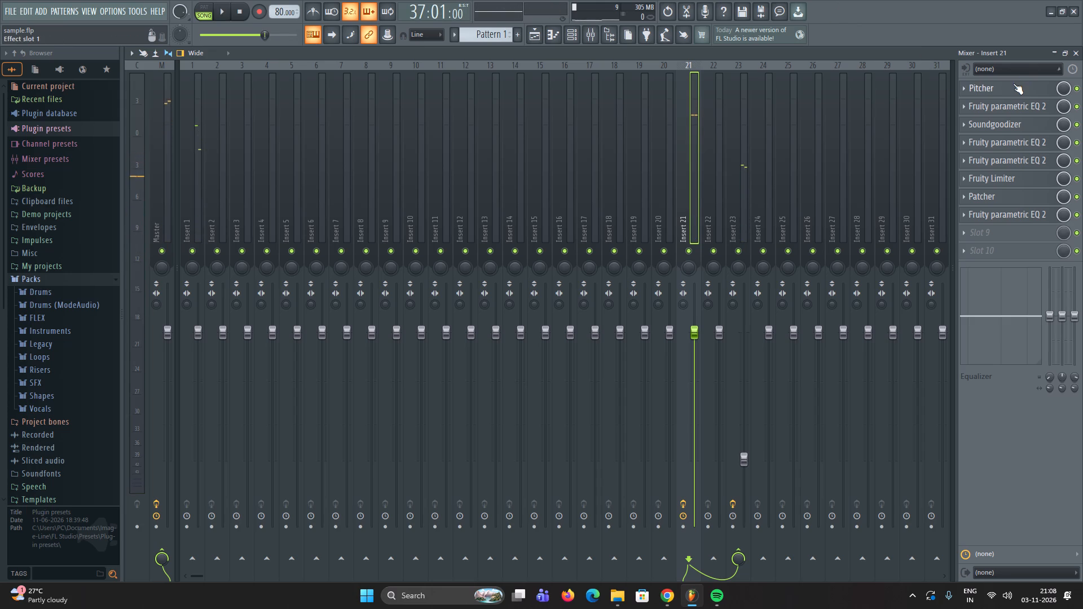
click(1016, 86)
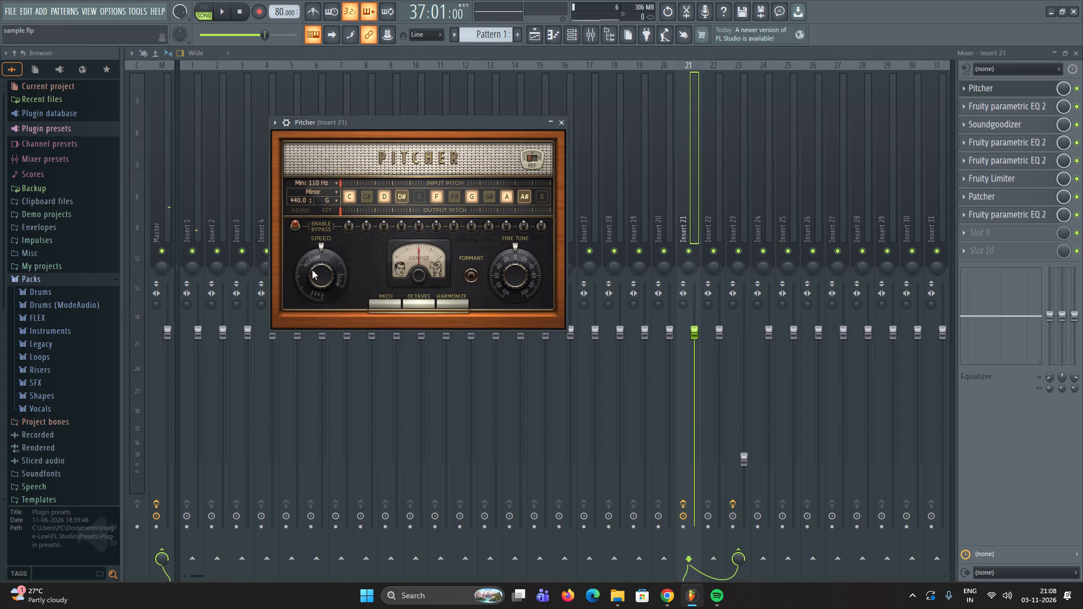
drag(307, 266, 299, 373)
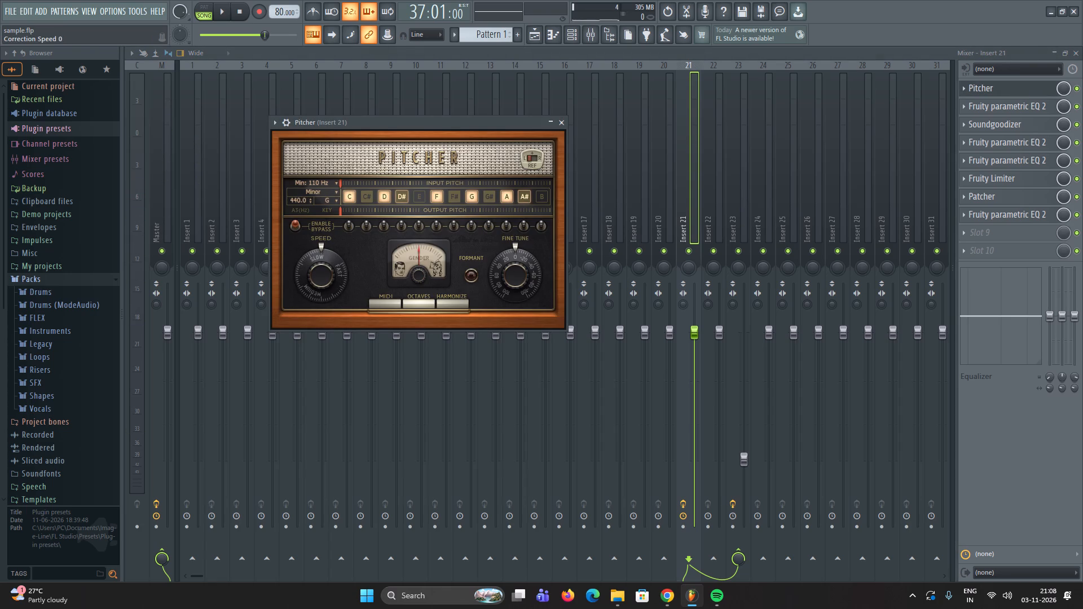
drag(299, 373, 300, 373)
click(307, 264)
drag(309, 271, 315, 249)
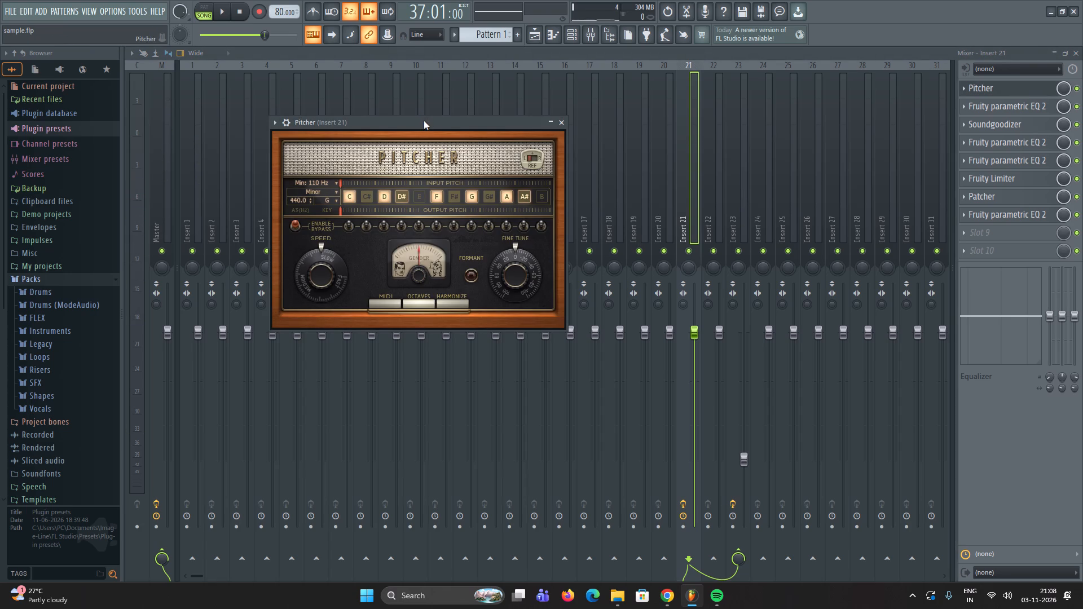
click(424, 121)
key(space)
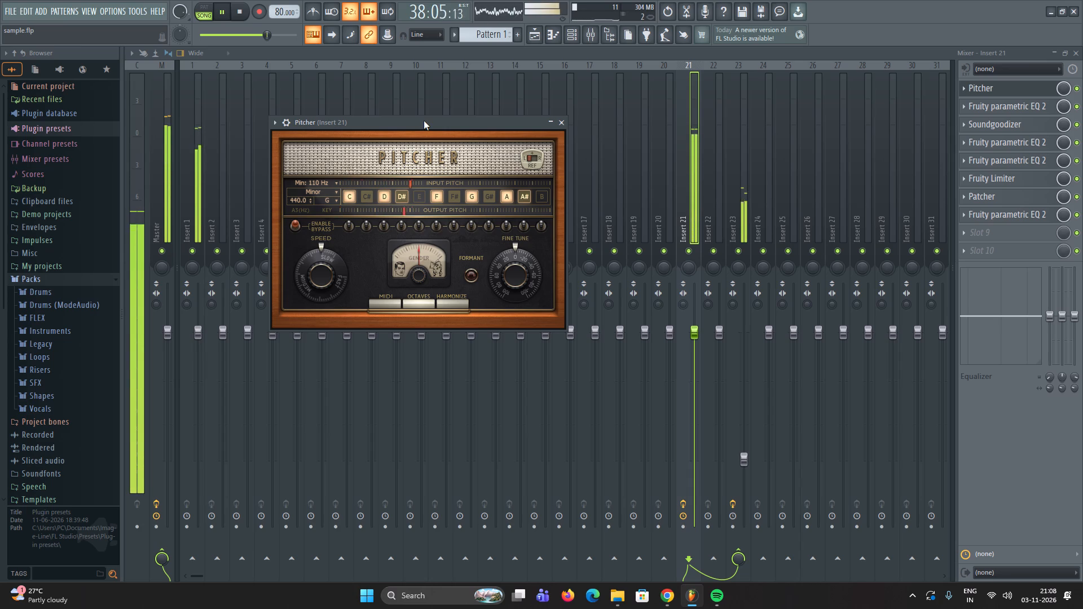
click(562, 125)
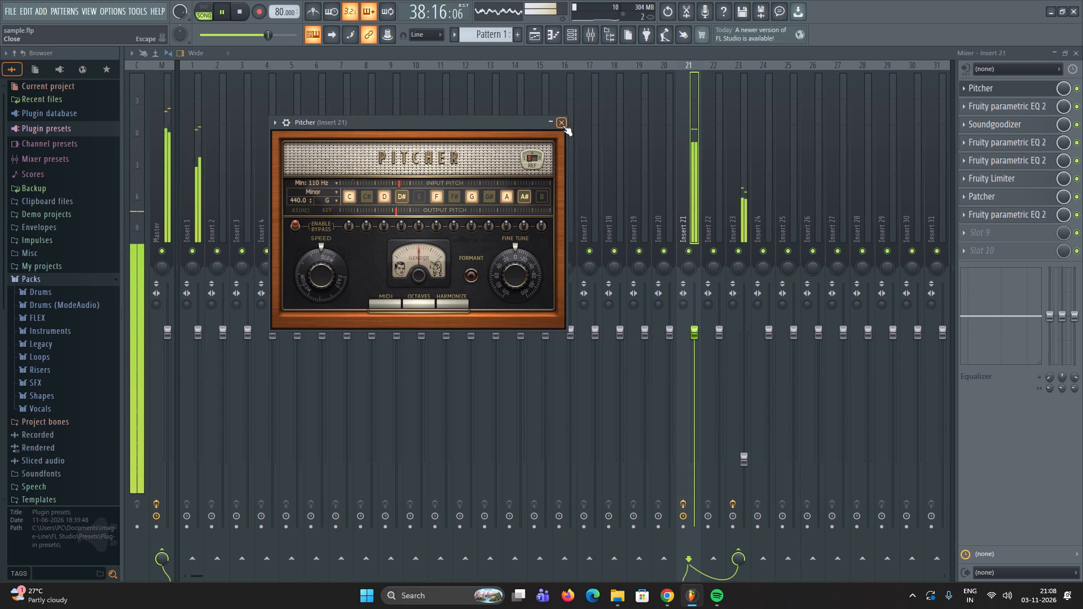
Close the mixer and play the arrangement from bar 45 to check the last vocal clips against the backing.
click(1074, 55)
click(773, 86)
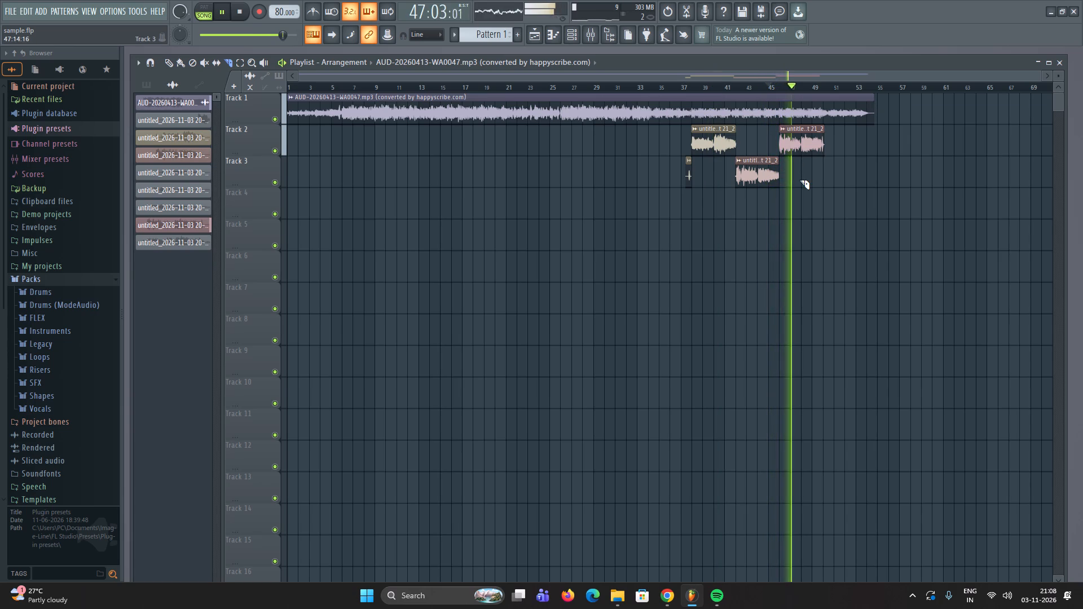
key(space)
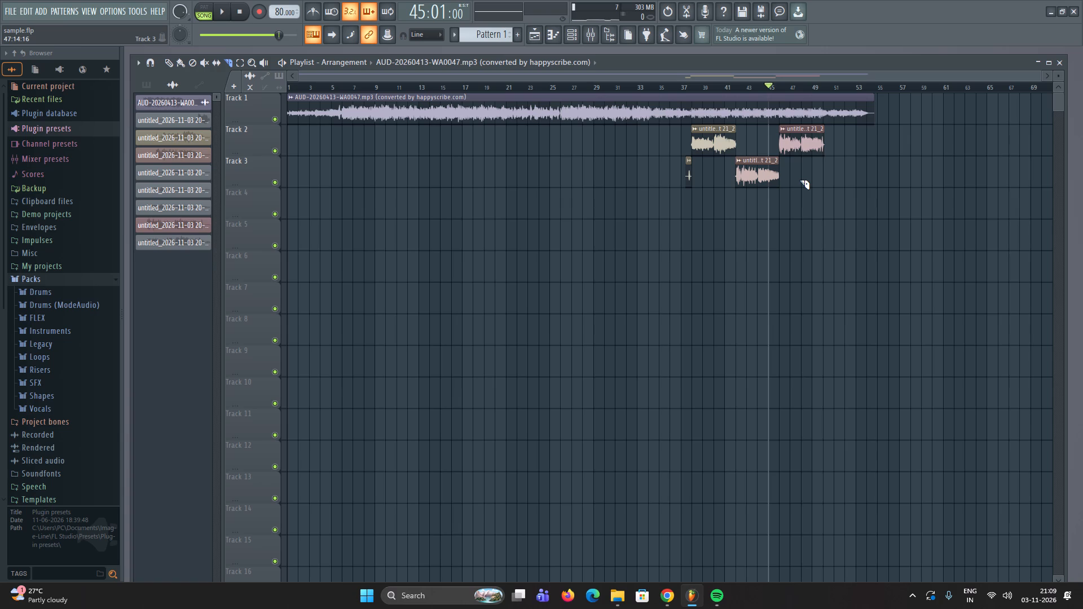
key(space)
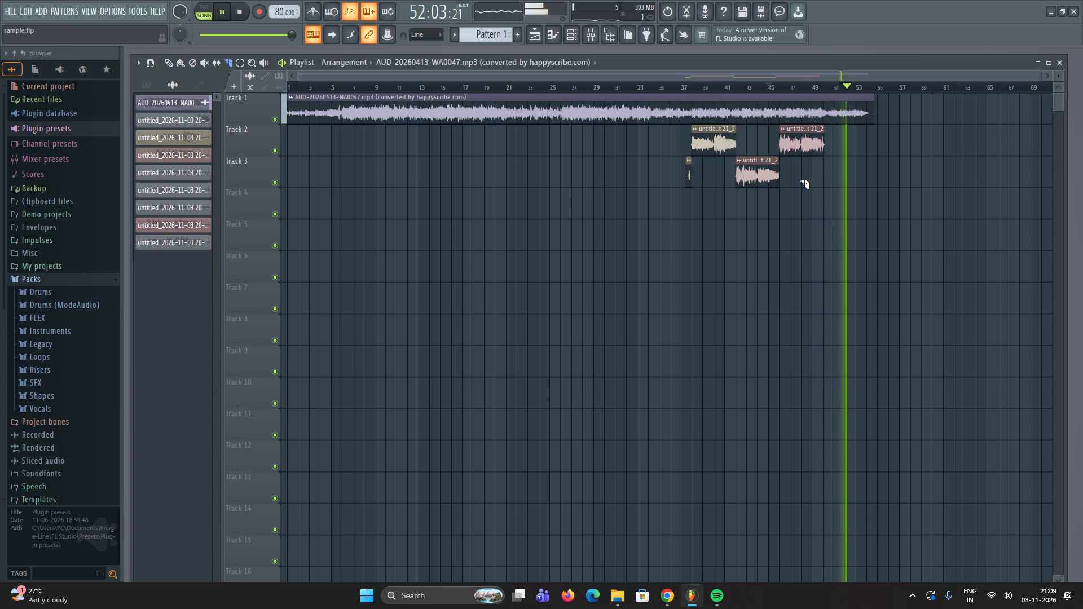
key(space)
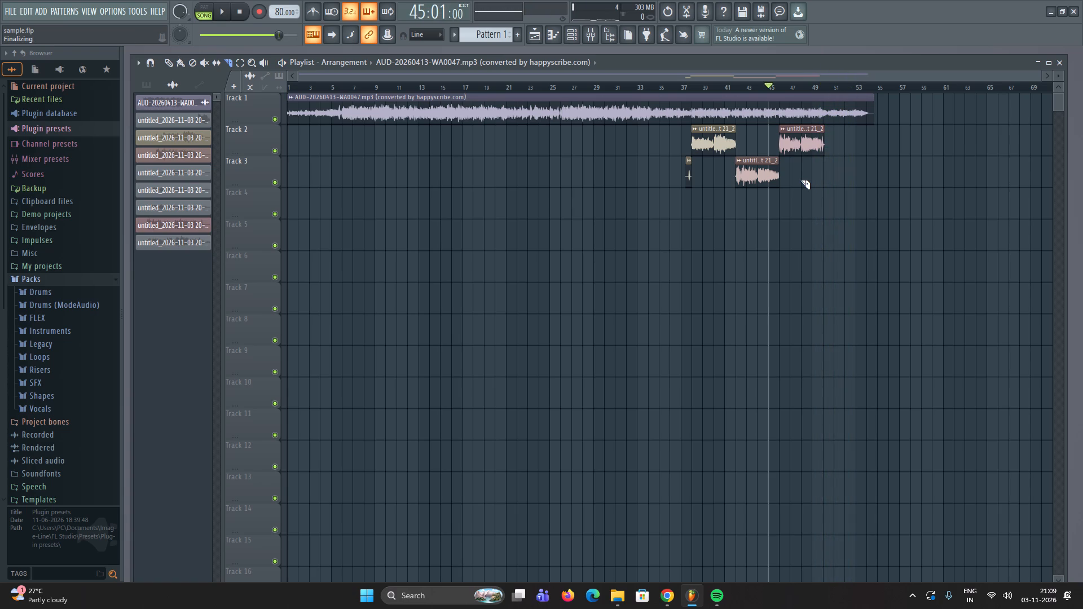
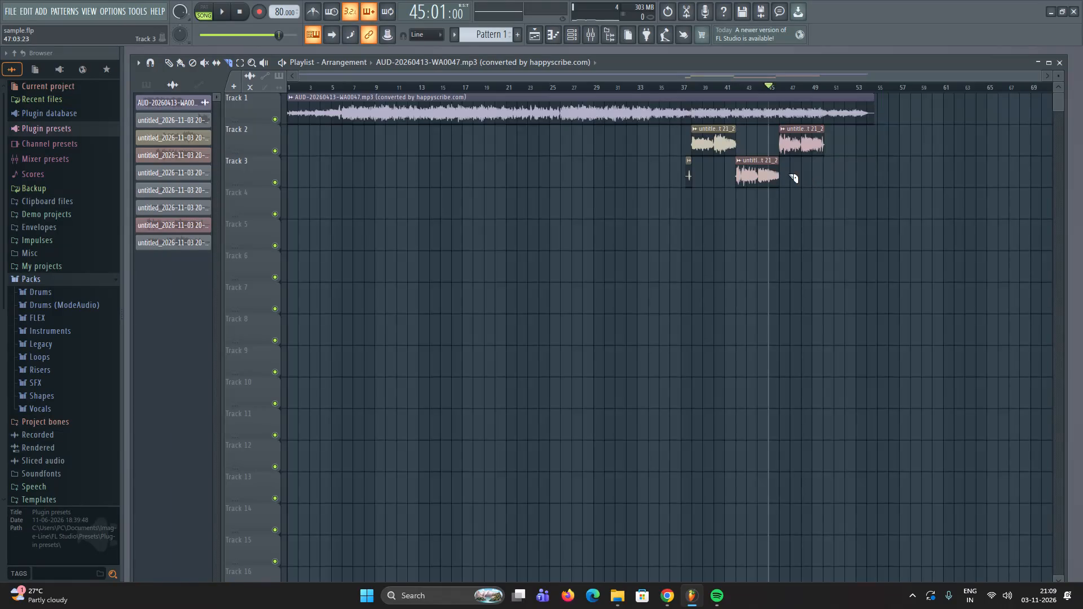
Place the playhead just before bar 37 and arm Insert 25 for recording with In 1 as its audio input.
ctrl+scroll(698, 170, up, 7)
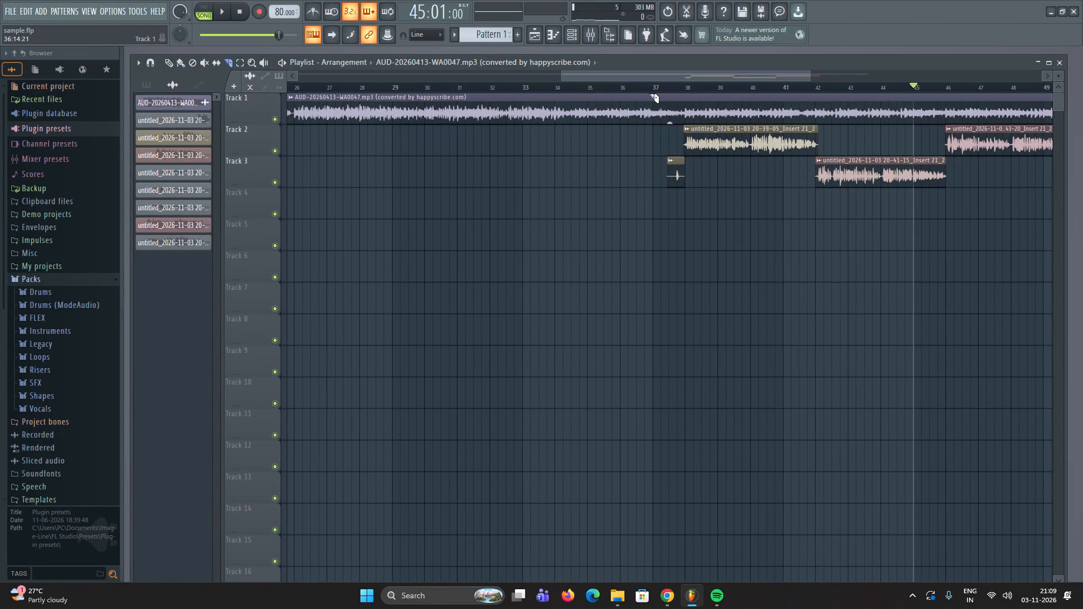
click(646, 86)
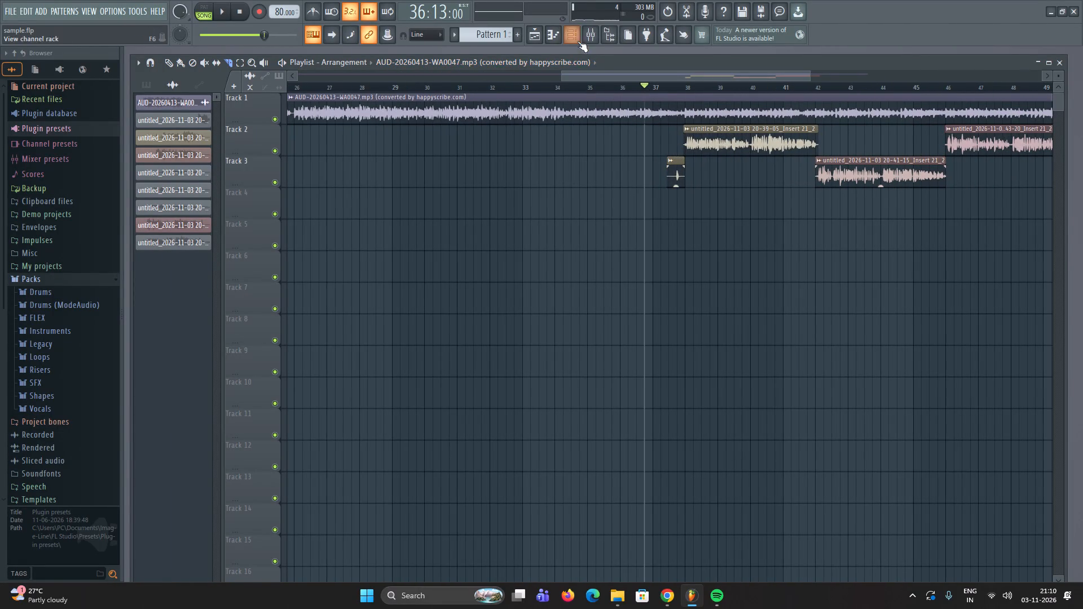
click(592, 37)
scroll(672, 121, down, 2)
click(639, 119)
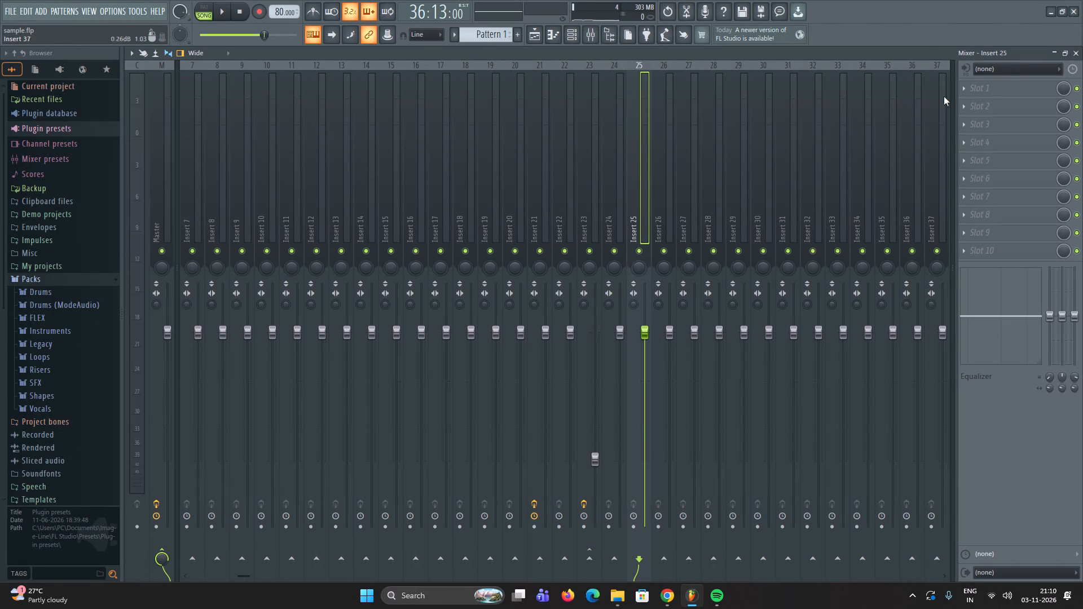
click(1002, 71)
click(1002, 110)
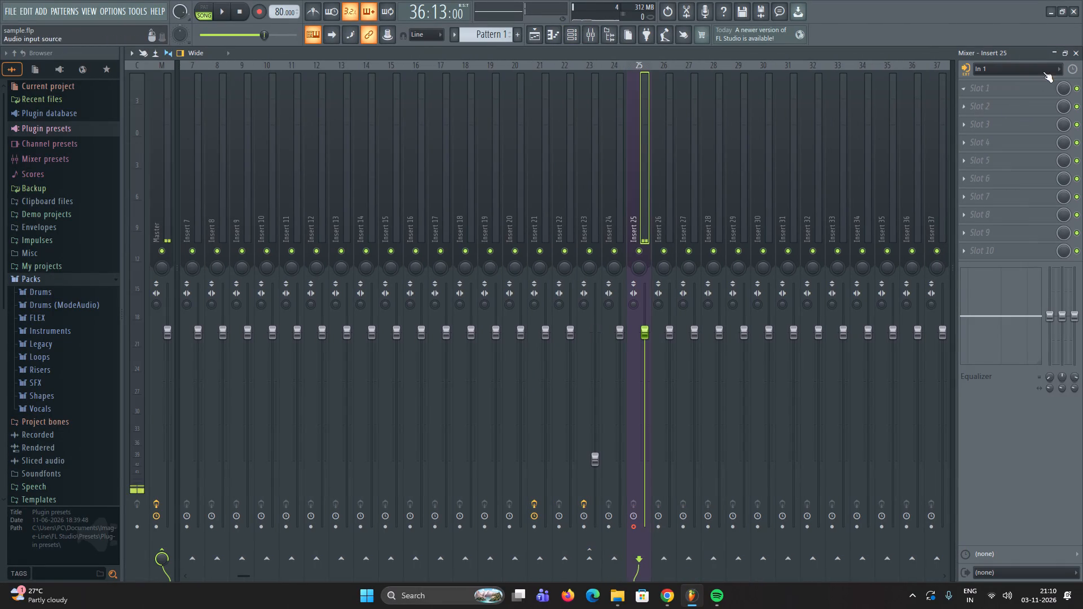
click(1069, 54)
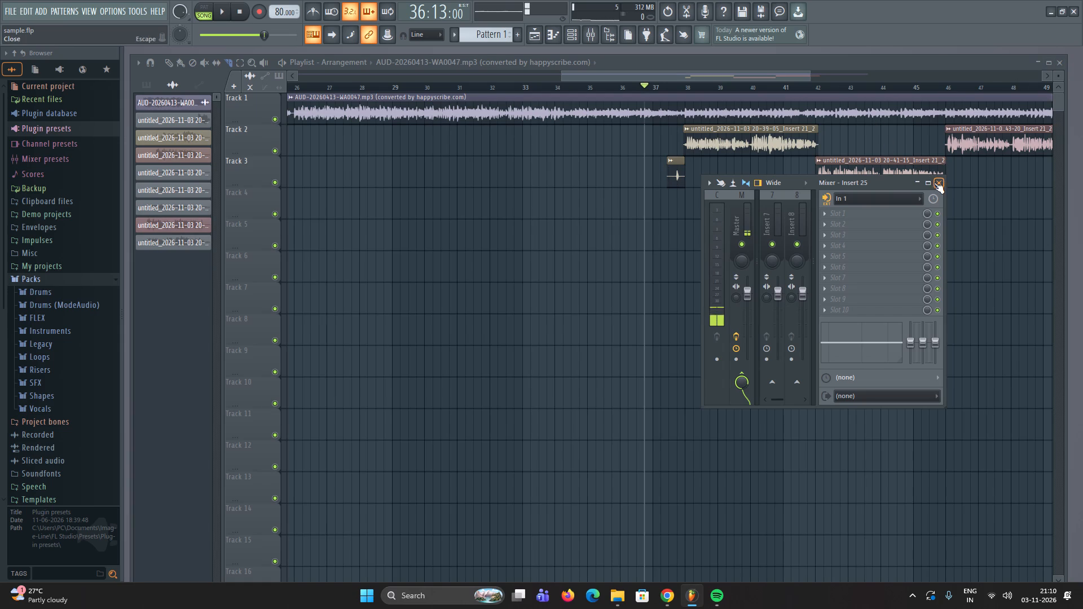
click(931, 183)
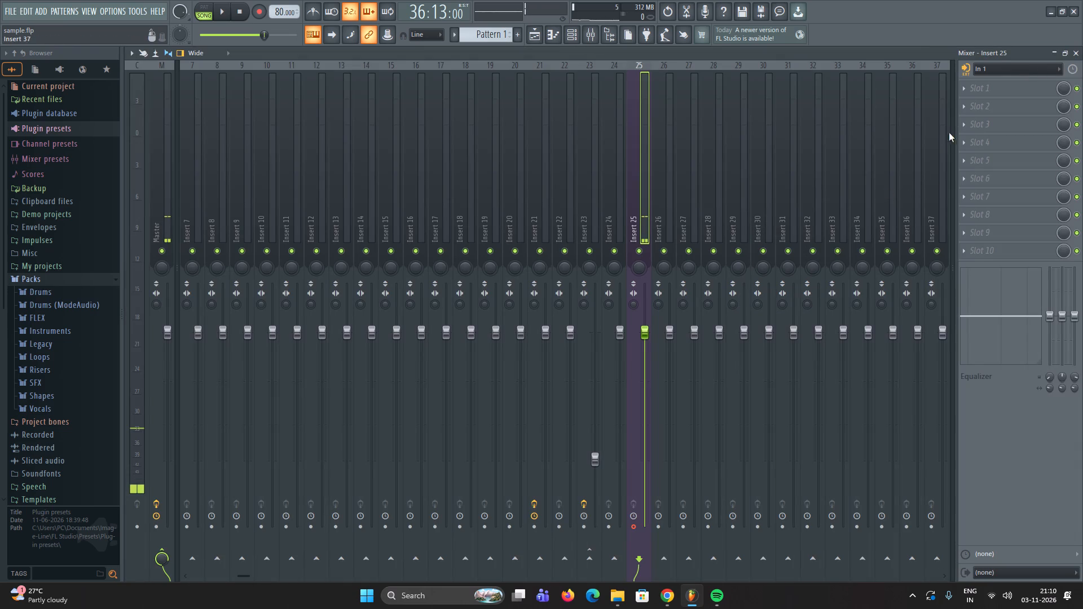
click(1073, 56)
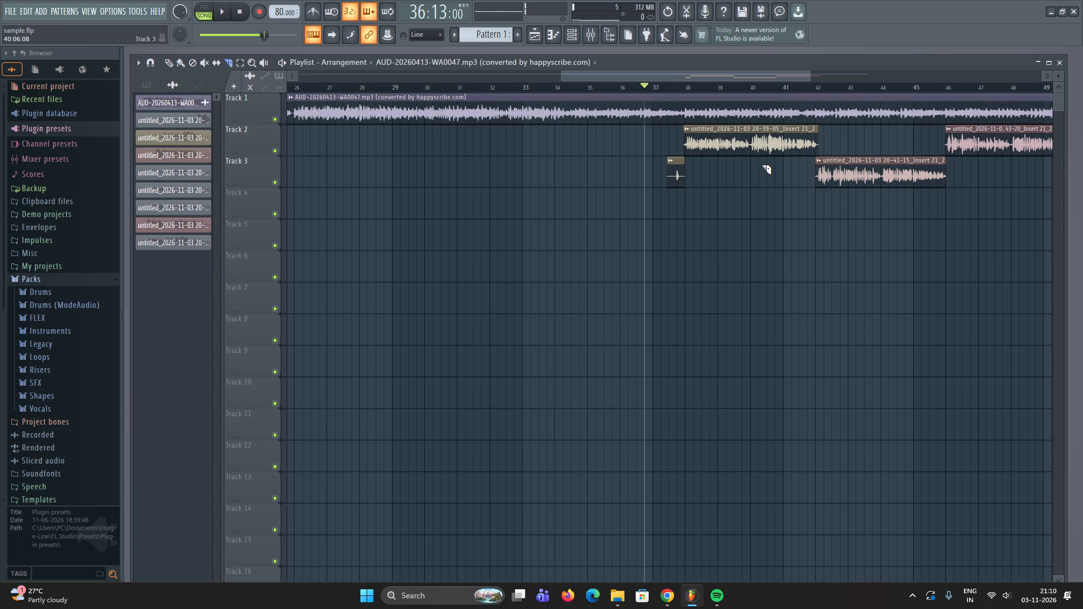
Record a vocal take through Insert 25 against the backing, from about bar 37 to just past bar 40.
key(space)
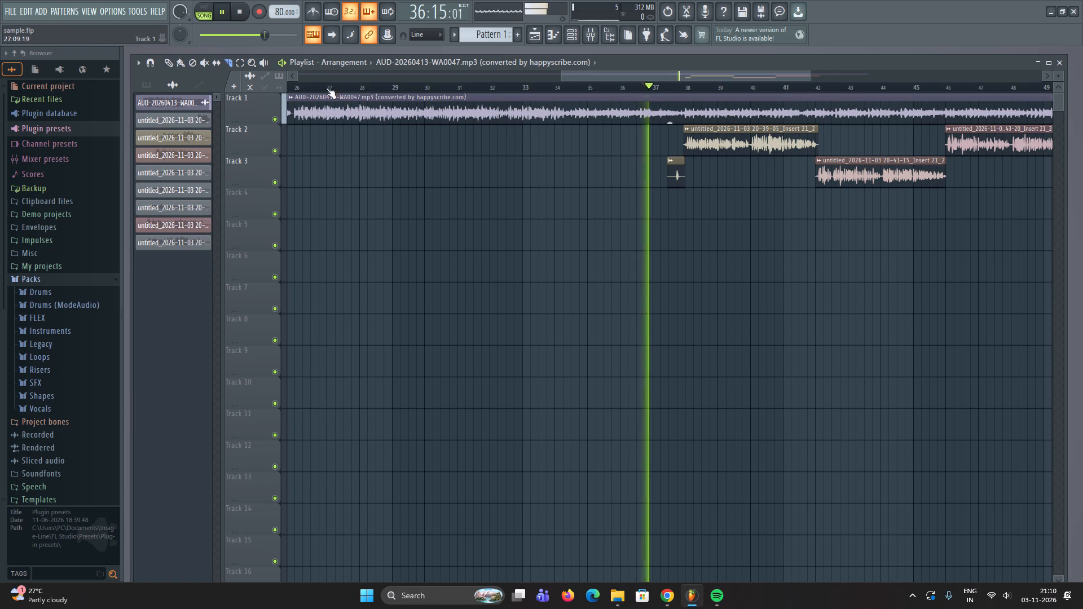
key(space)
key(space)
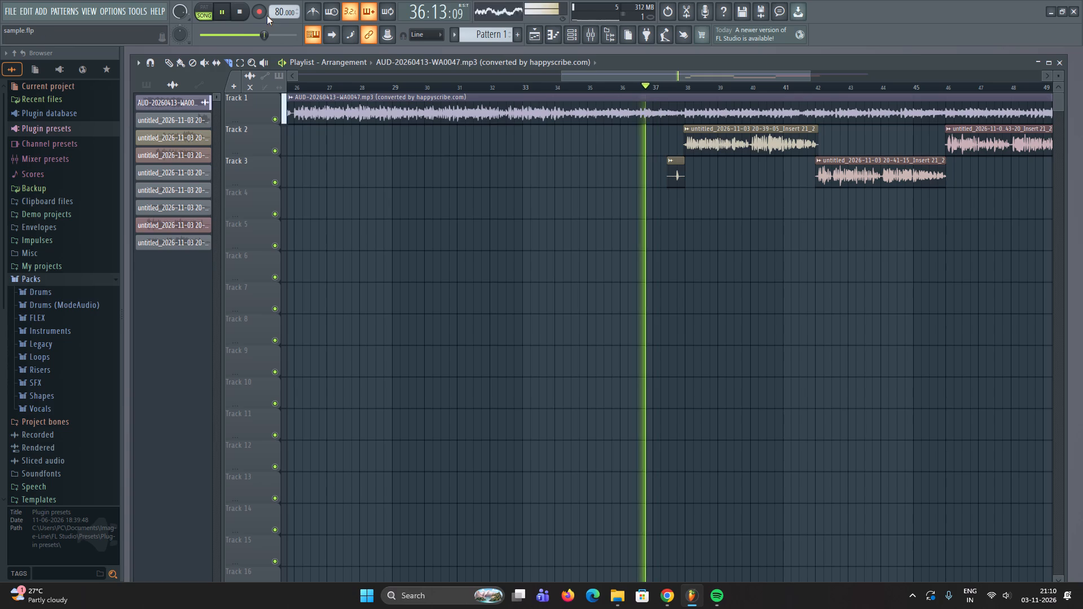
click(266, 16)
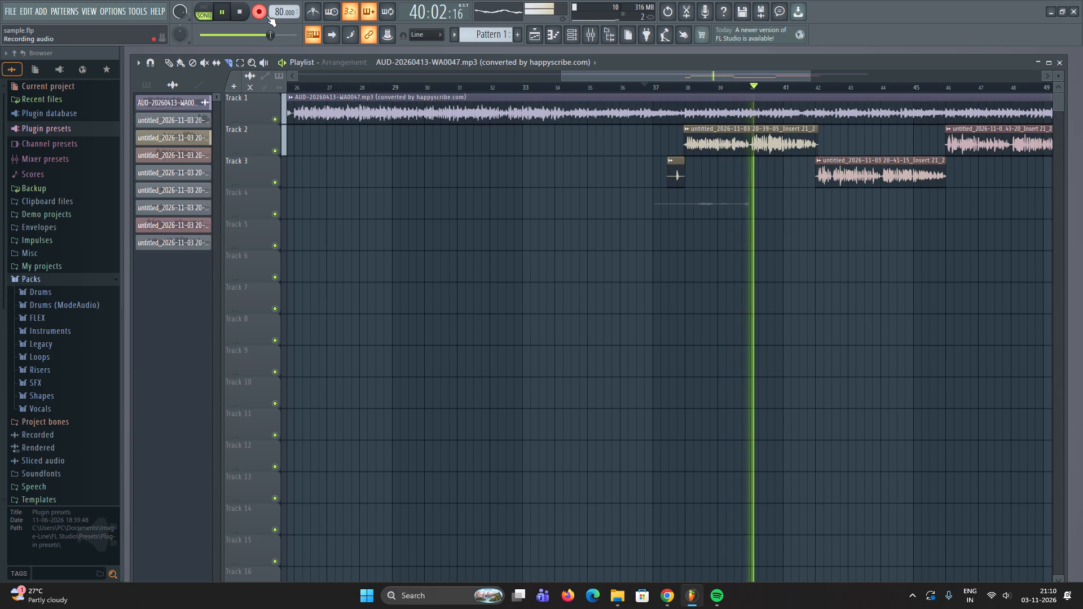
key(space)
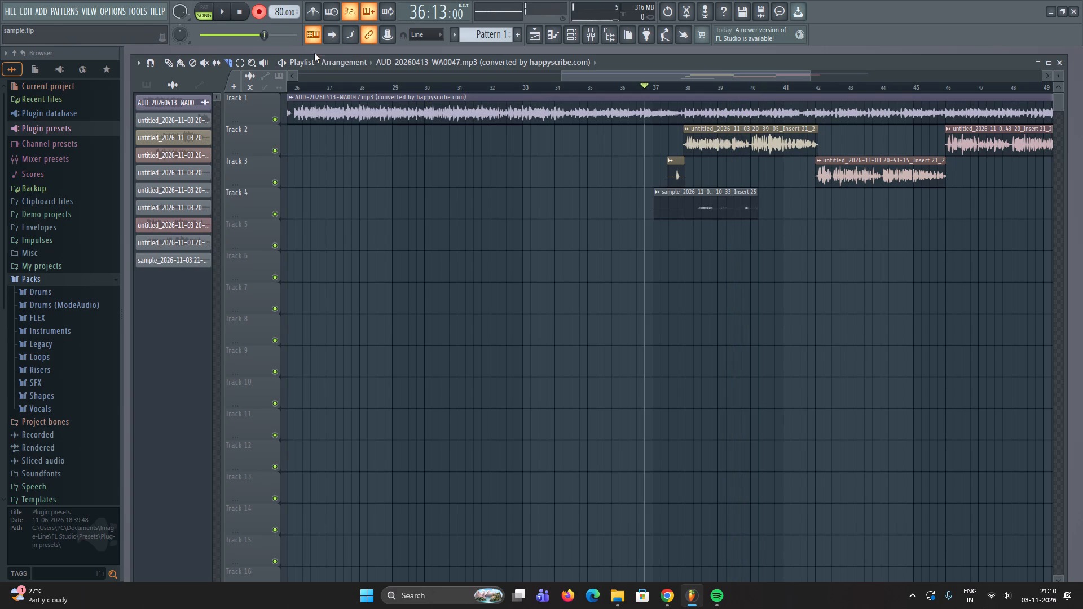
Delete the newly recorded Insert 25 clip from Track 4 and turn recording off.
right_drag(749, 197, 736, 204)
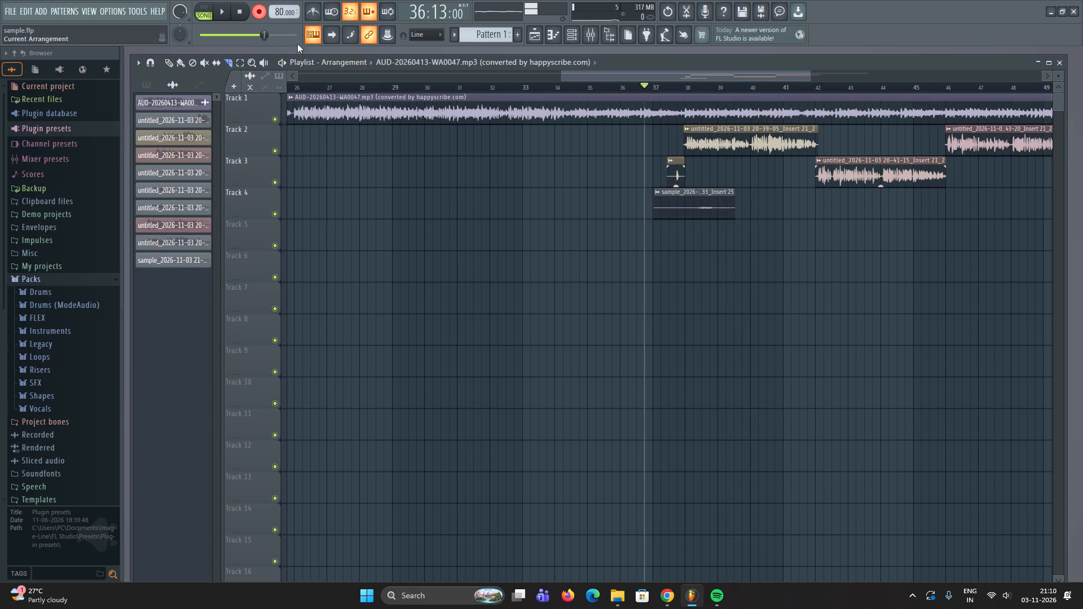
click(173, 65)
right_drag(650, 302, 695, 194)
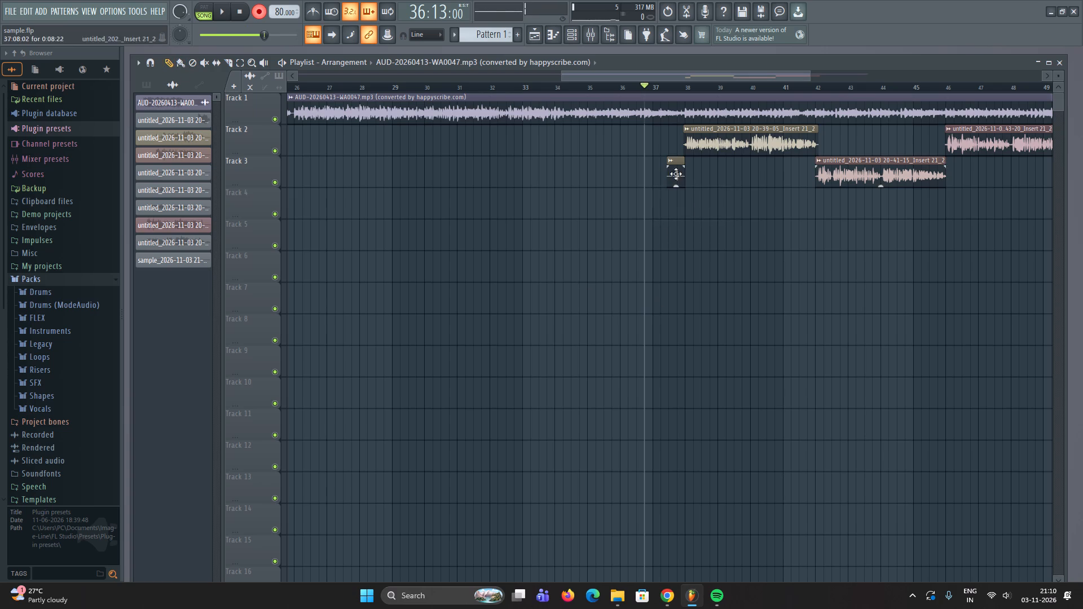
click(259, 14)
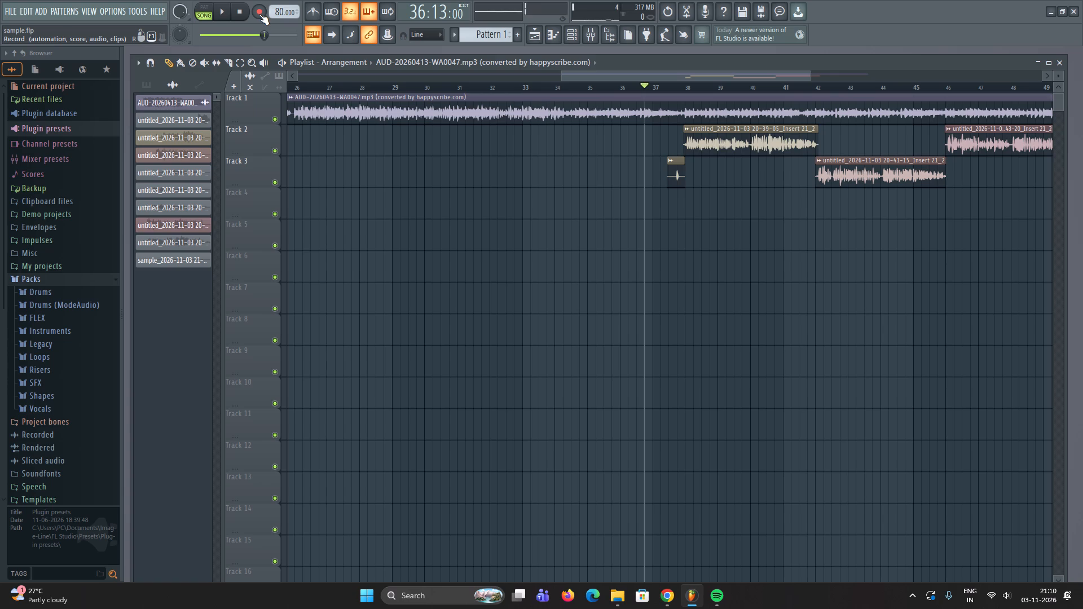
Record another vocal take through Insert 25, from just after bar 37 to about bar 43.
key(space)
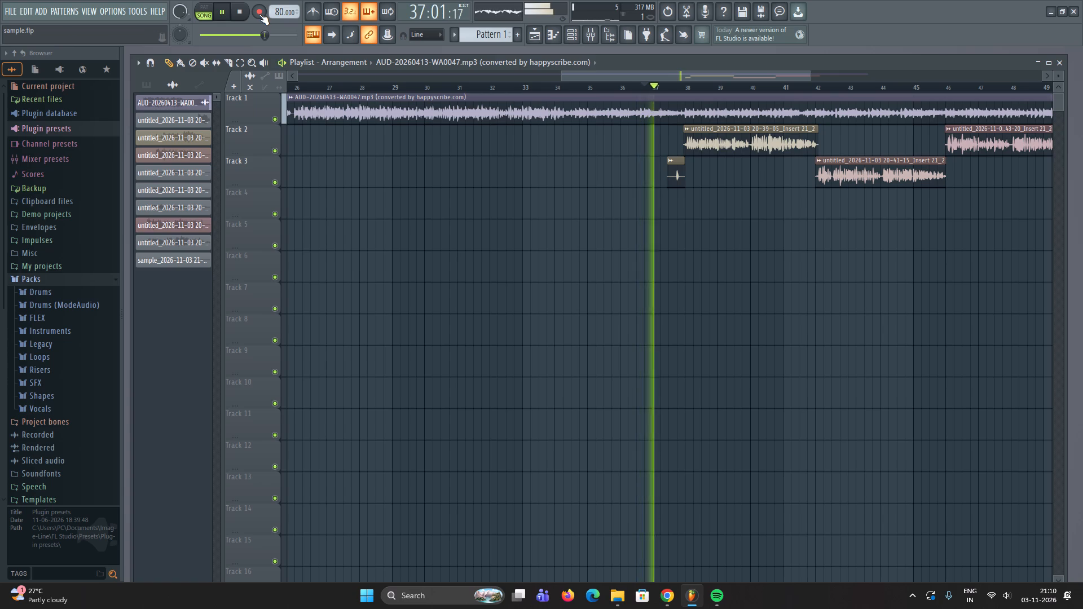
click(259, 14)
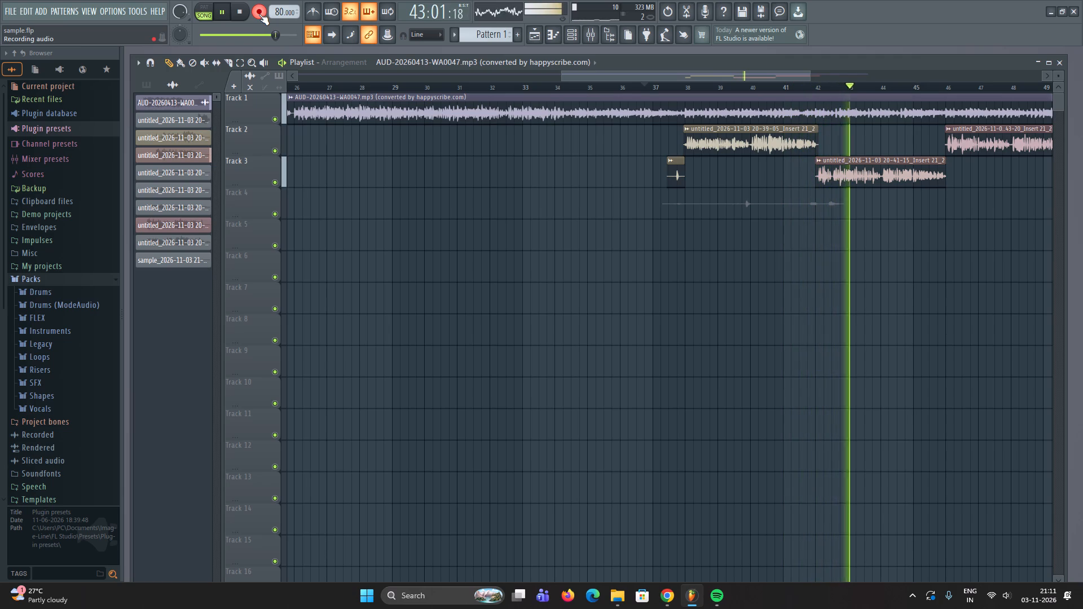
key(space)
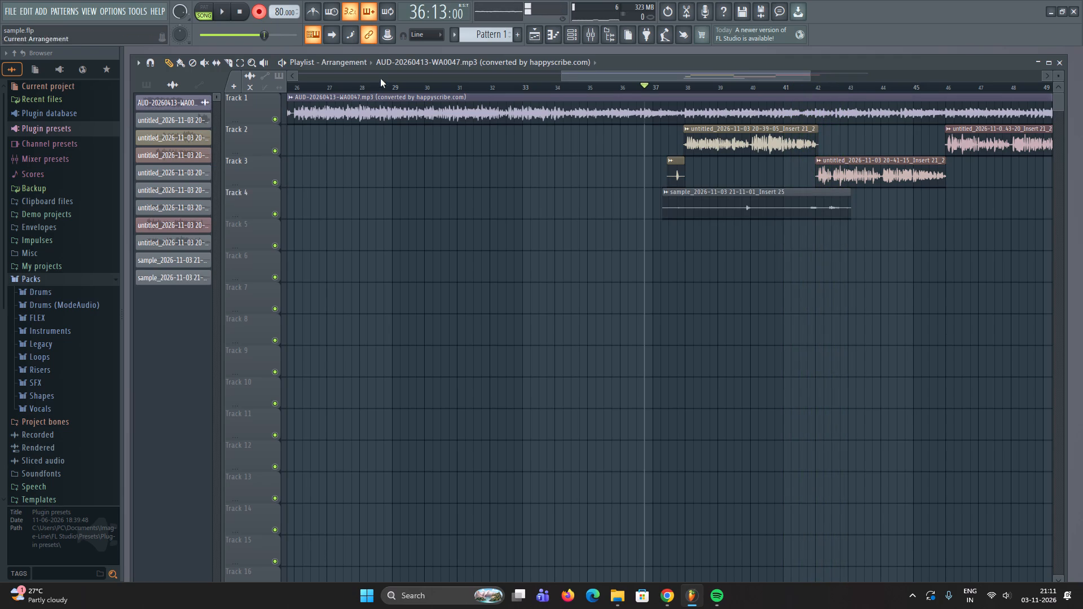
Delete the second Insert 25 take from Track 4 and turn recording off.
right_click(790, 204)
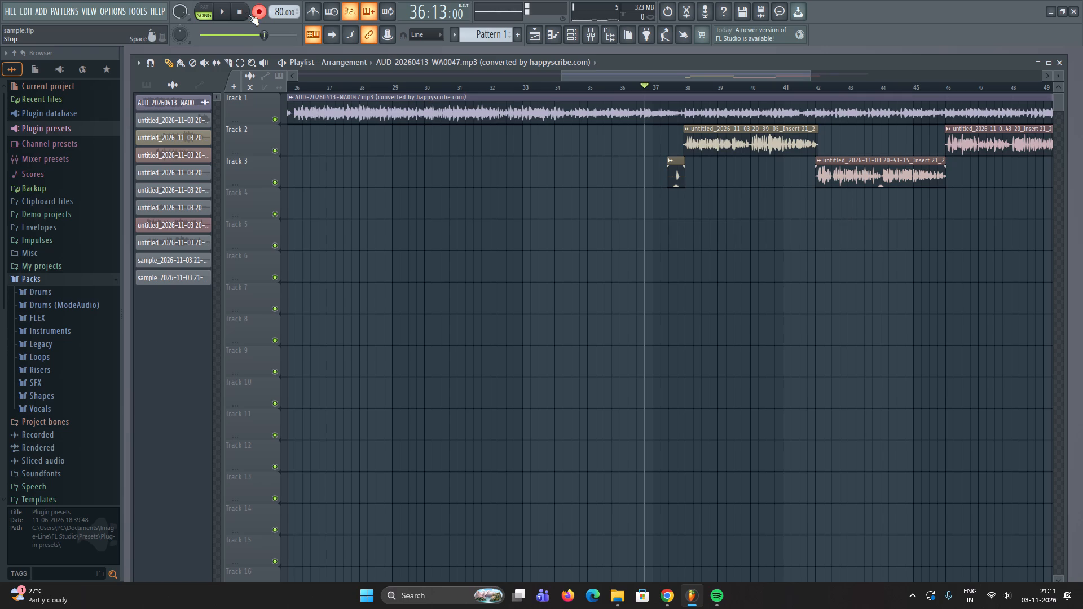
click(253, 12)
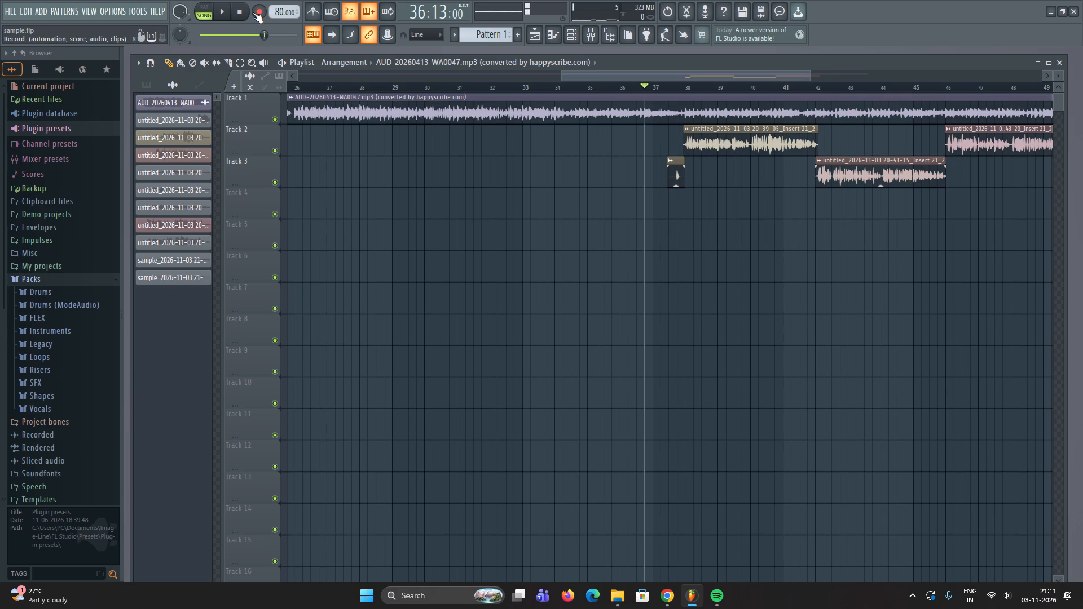
Restart playback from just before bar 37 and record a new Insert 25 vocal take from about bar 37.
key(space)
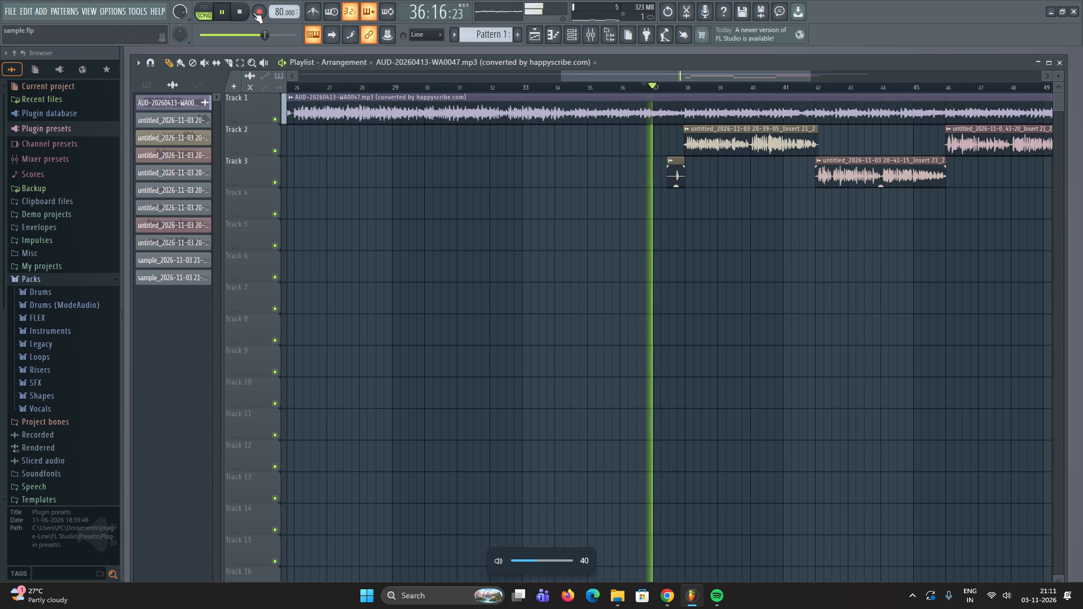
key(space)
key(space)
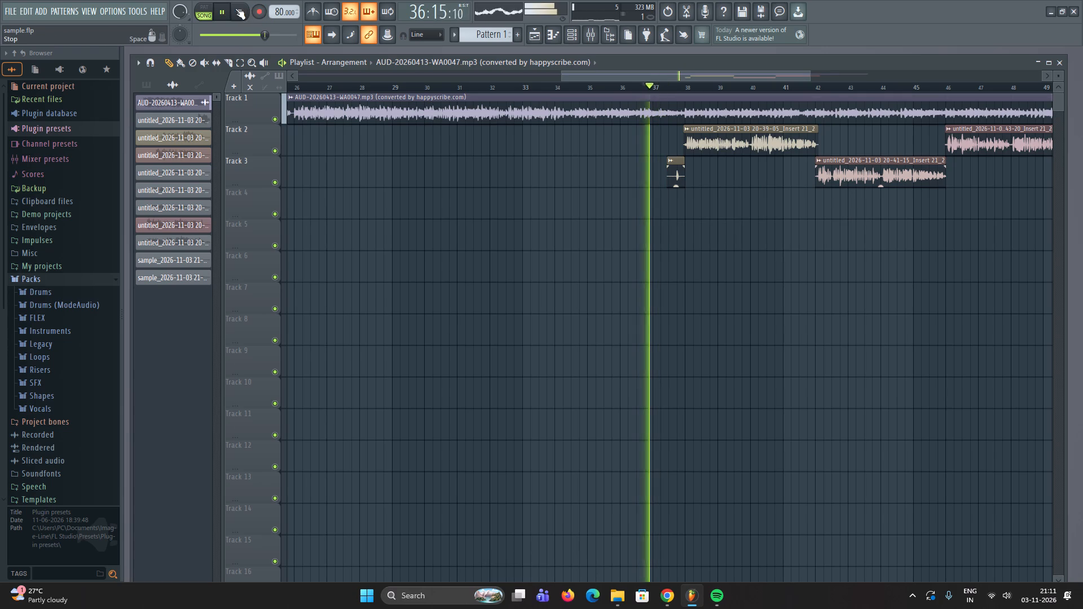
key(space)
key(space)
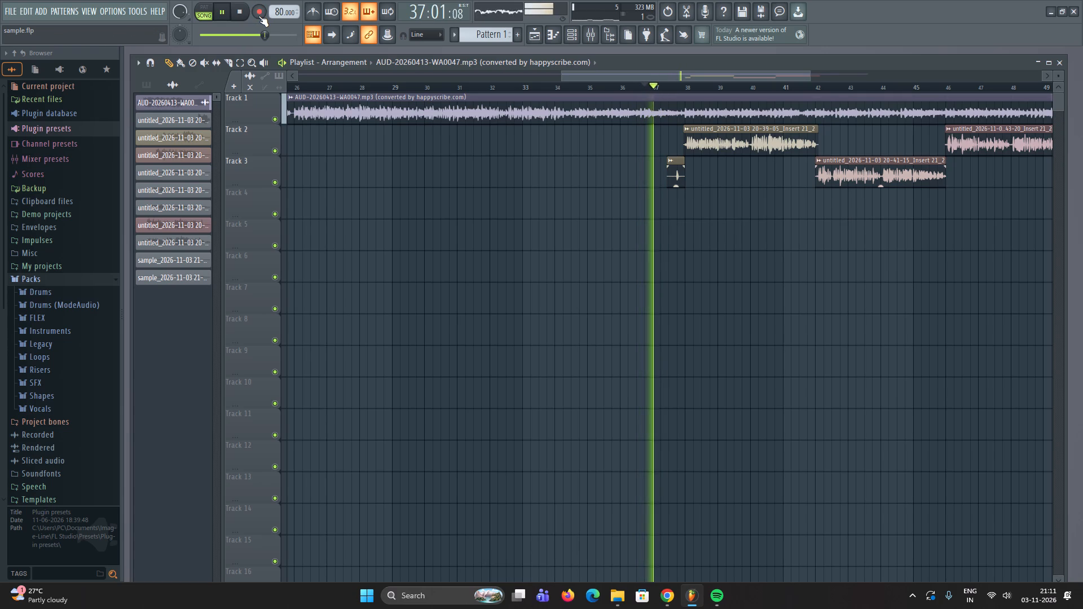
key(space)
key(space)
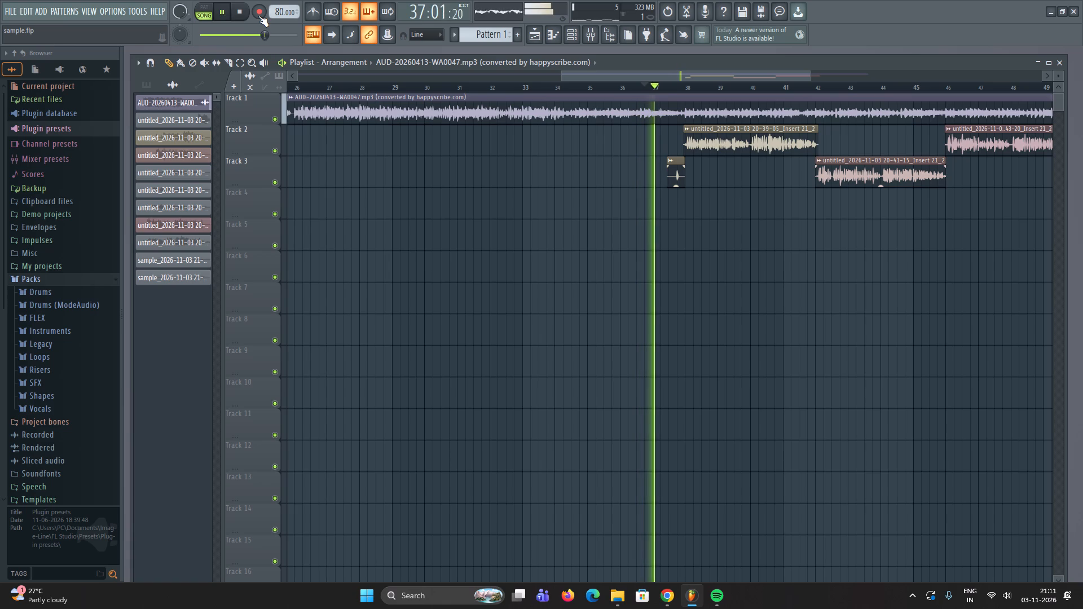
click(258, 16)
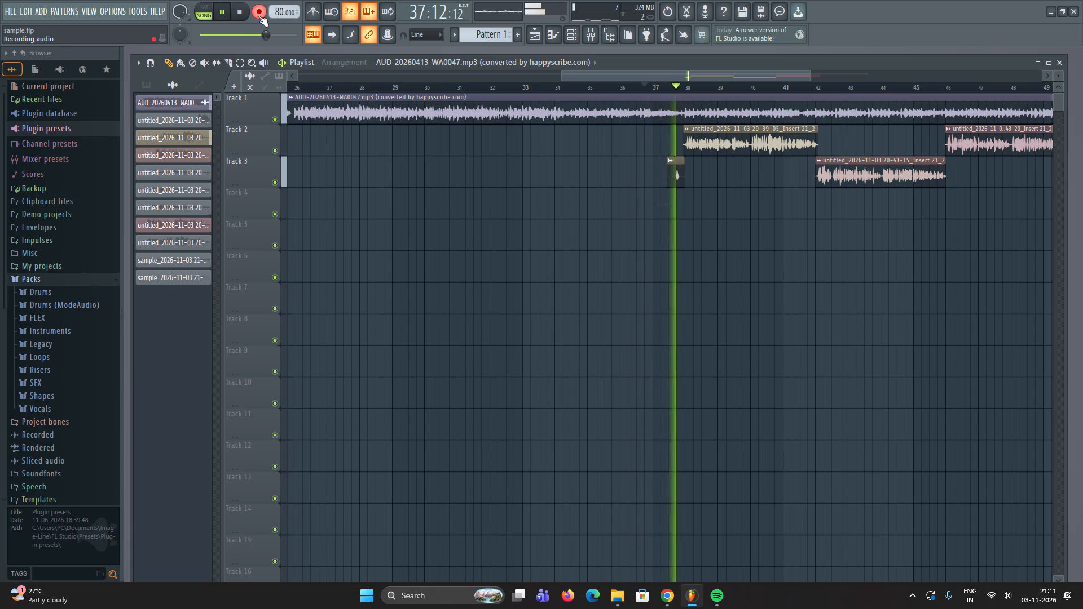
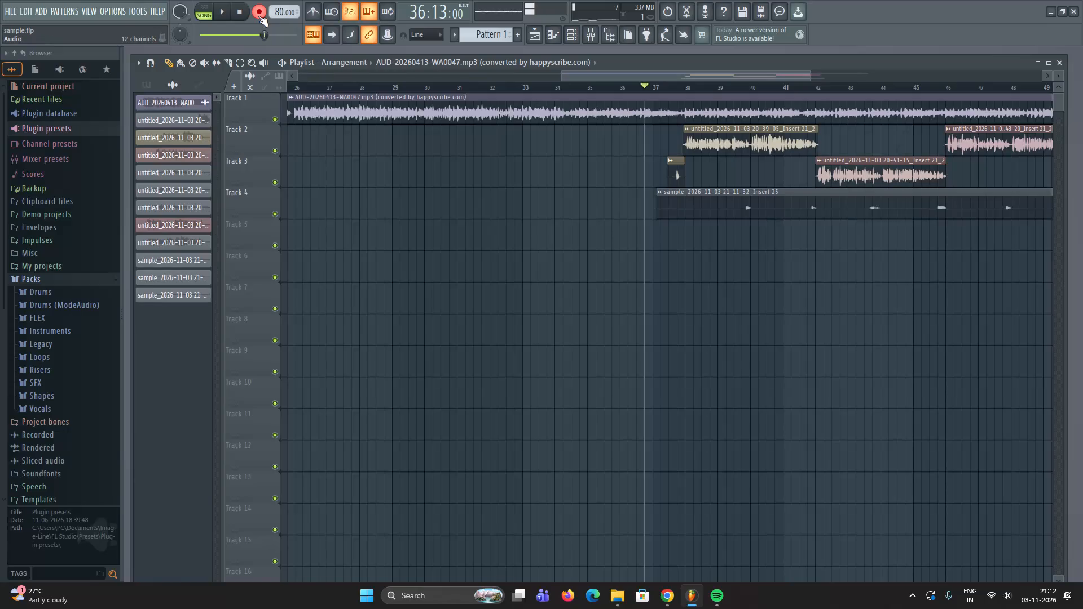
Turn recording off, restart playback from just before bar 37, and punch in another vocal take just after bar 37.
click(258, 16)
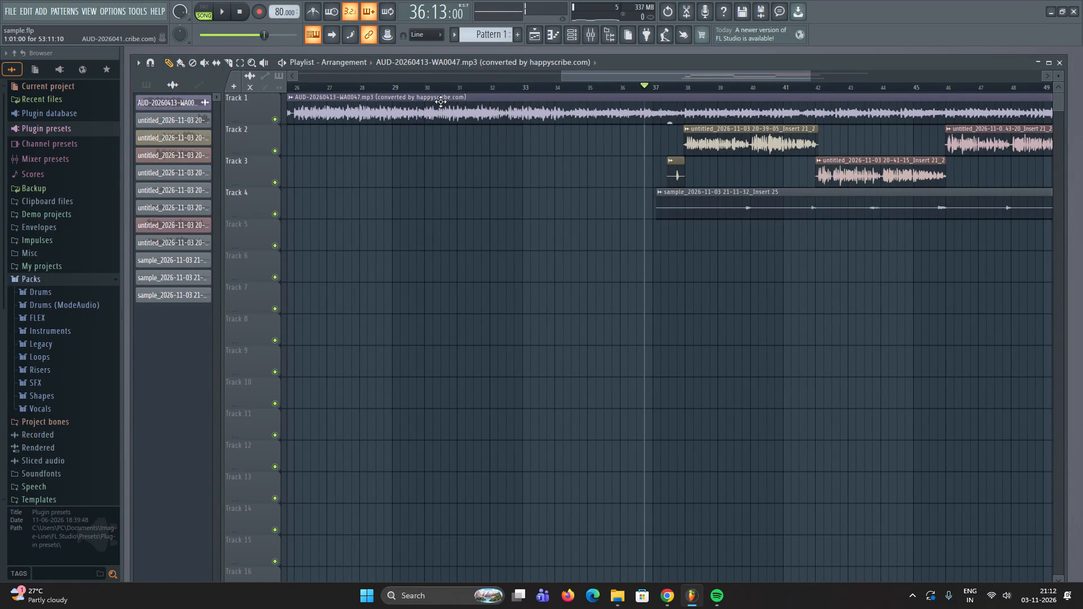
key(space)
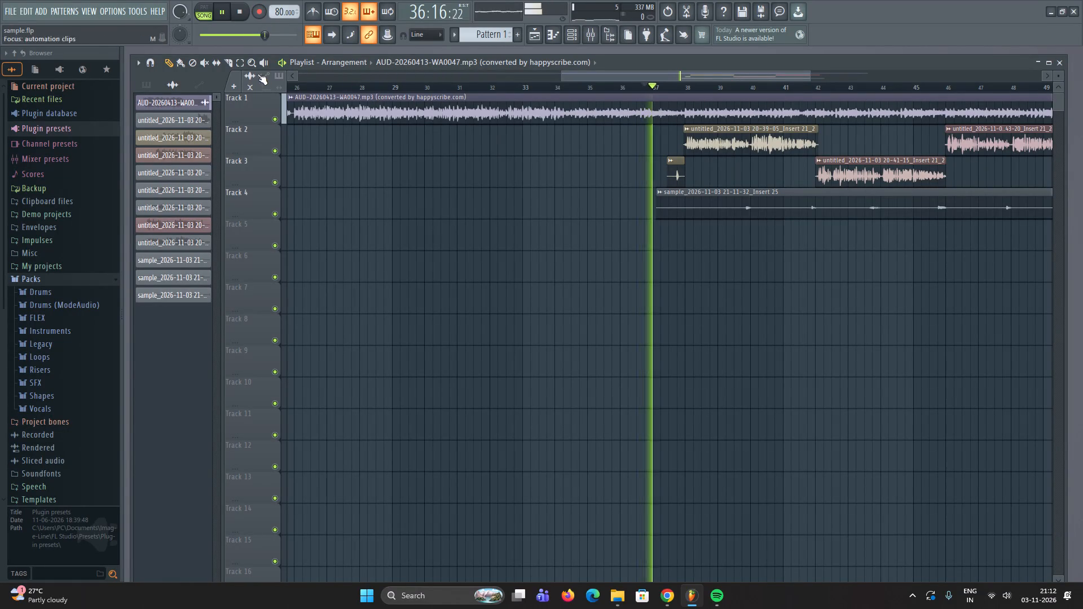
click(262, 14)
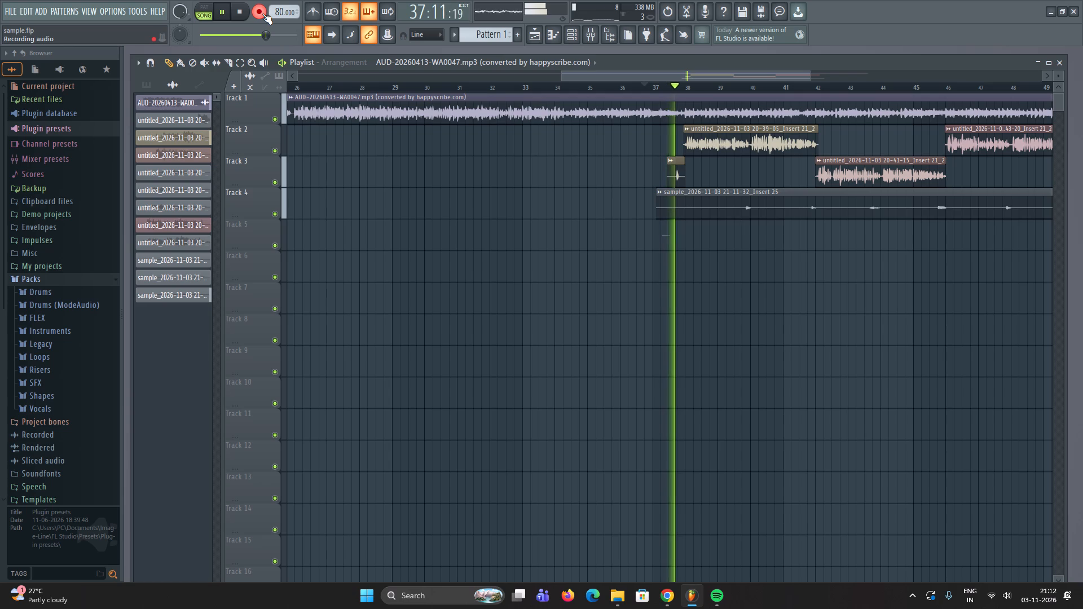
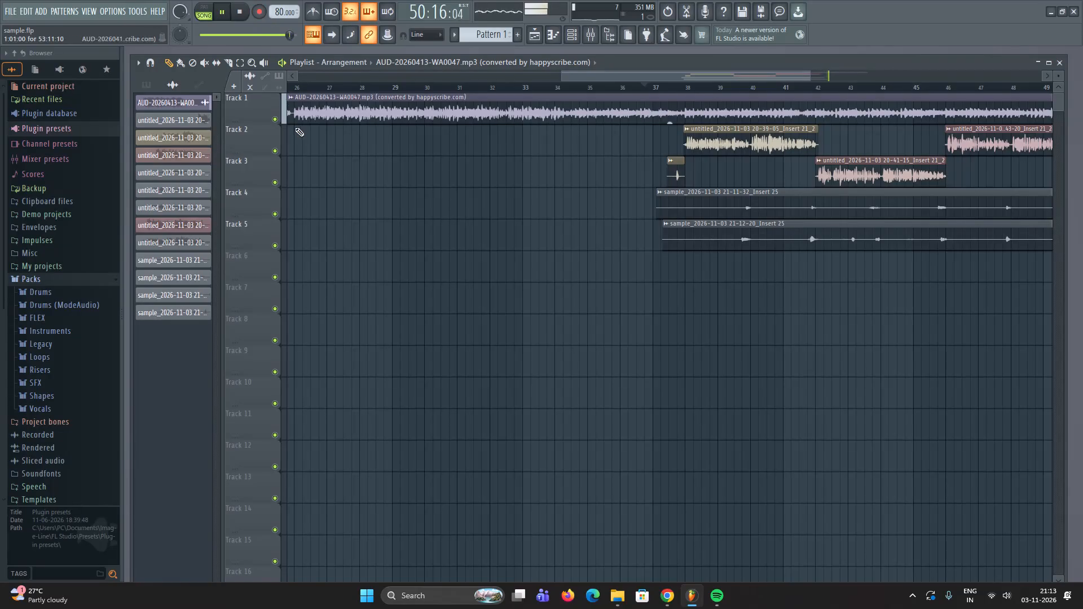
Stop playback, set the playhead to bar 39, and briefly solo Track 5 and Track 4 before restoring all tracks.
key(space)
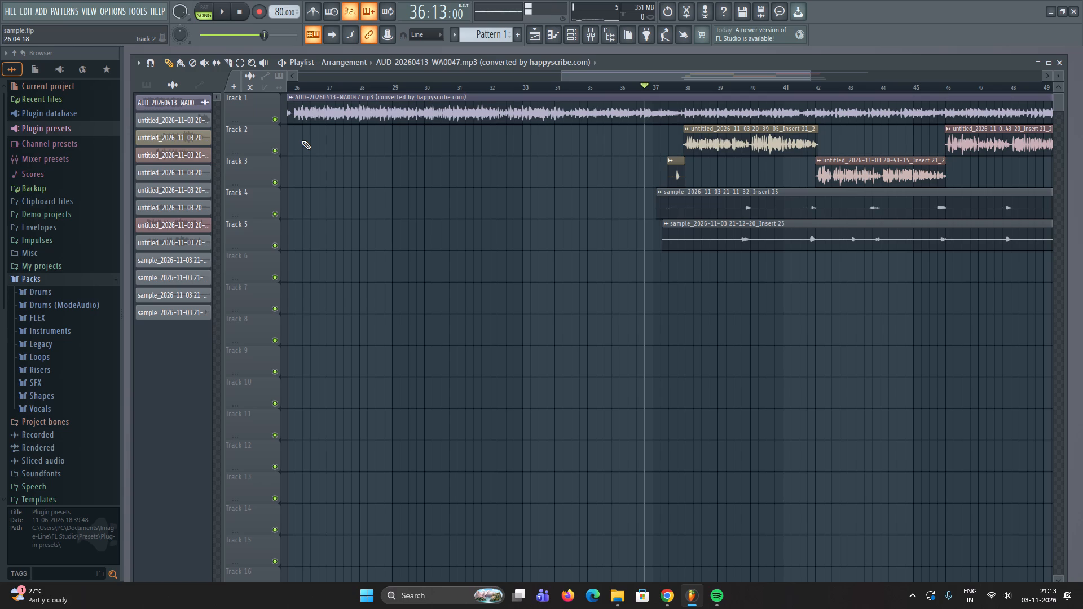
ctrl+scroll(342, 197, down, 6)
ctrl+scroll(477, 246, up, 2)
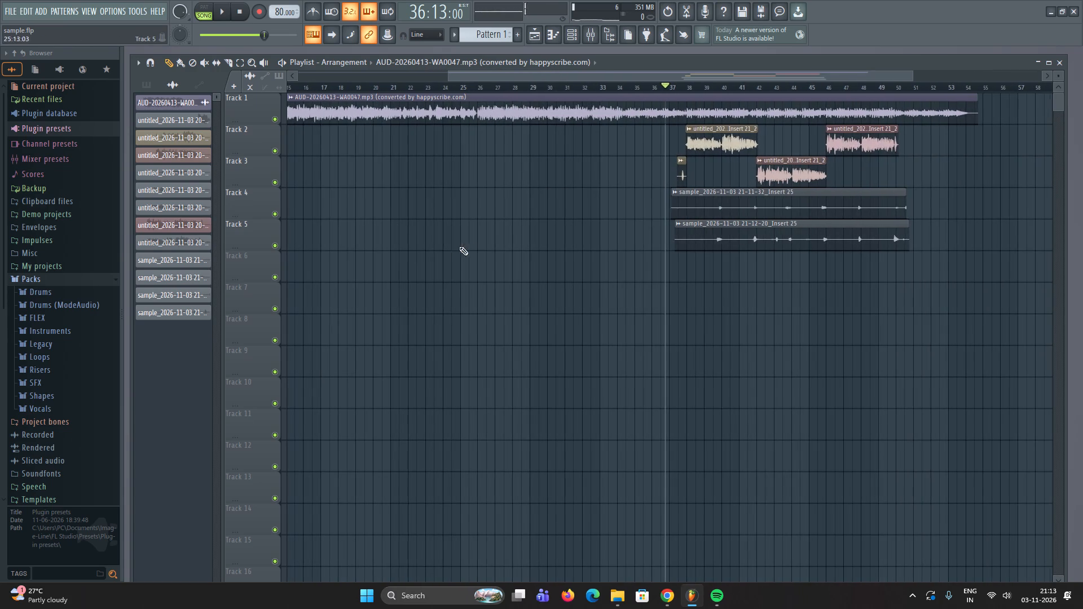
ctrl+click(276, 246)
click(705, 86)
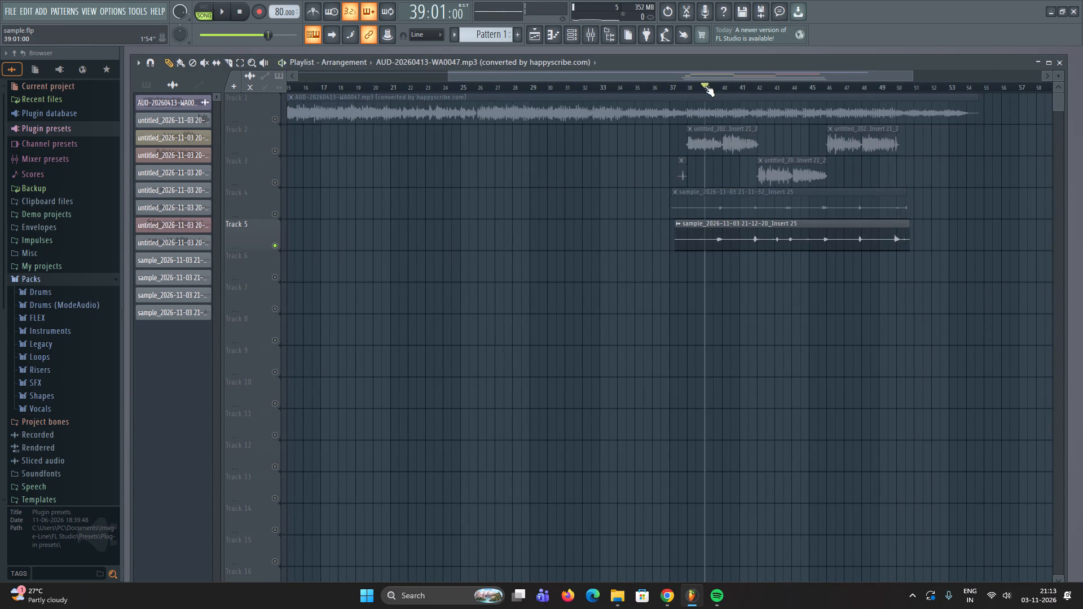
key(space)
ctrl+scroll(715, 240, up, 8)
key(space)
ctrl+double_click(279, 214)
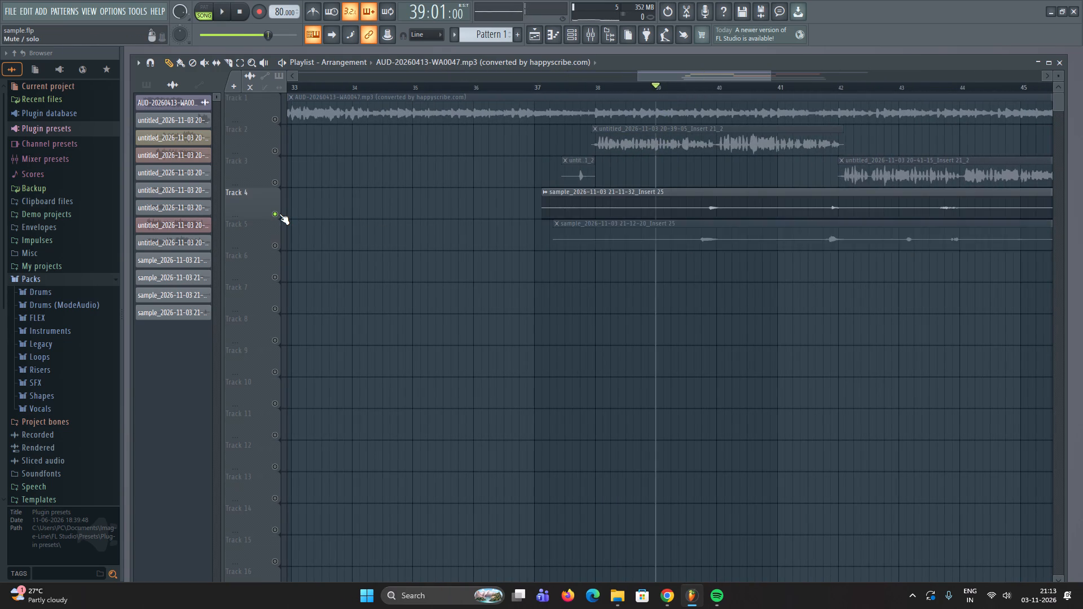
Play from bar 39 to review the two Insert 25 takes on Tracks 4 and 5 against the lead vocals.
key(space)
ctrl+scroll(580, 269, up, 6)
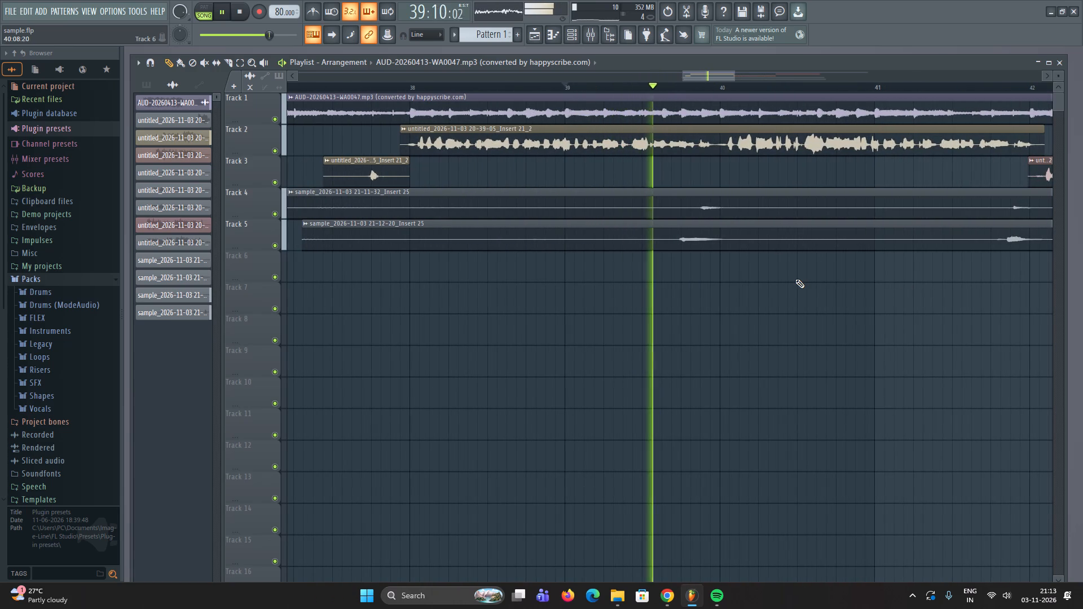
key(space)
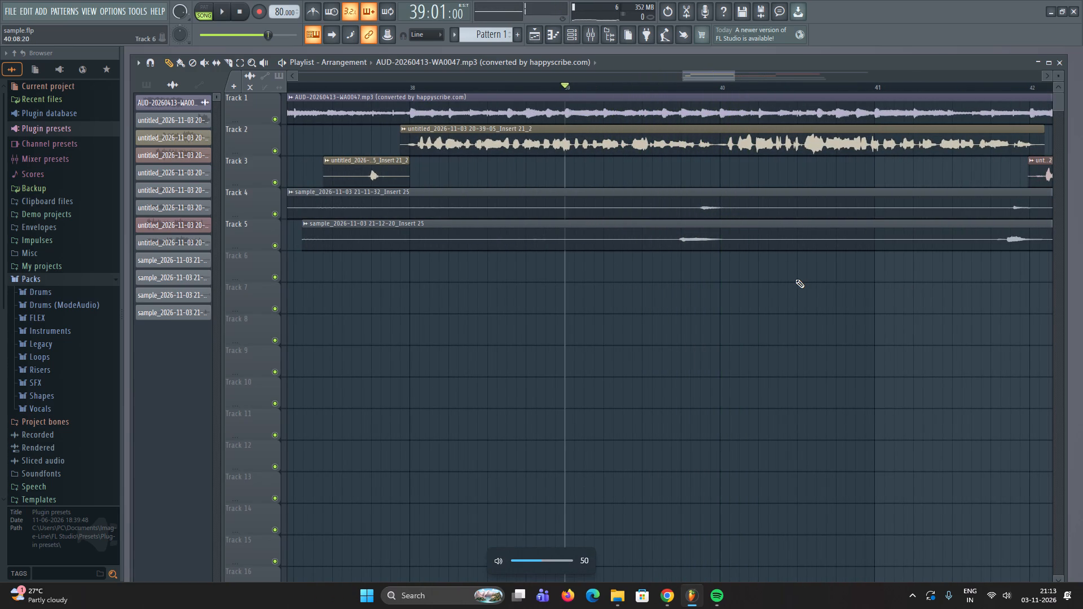
key(space)
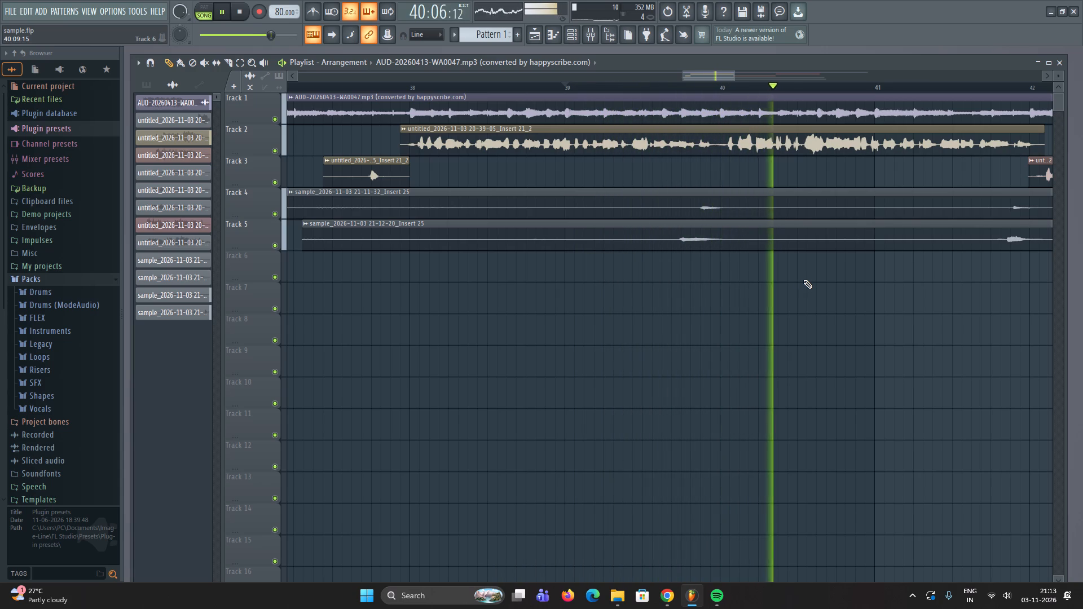
ctrl+scroll(768, 280, down, 5)
ctrl+scroll(909, 250, up, 3)
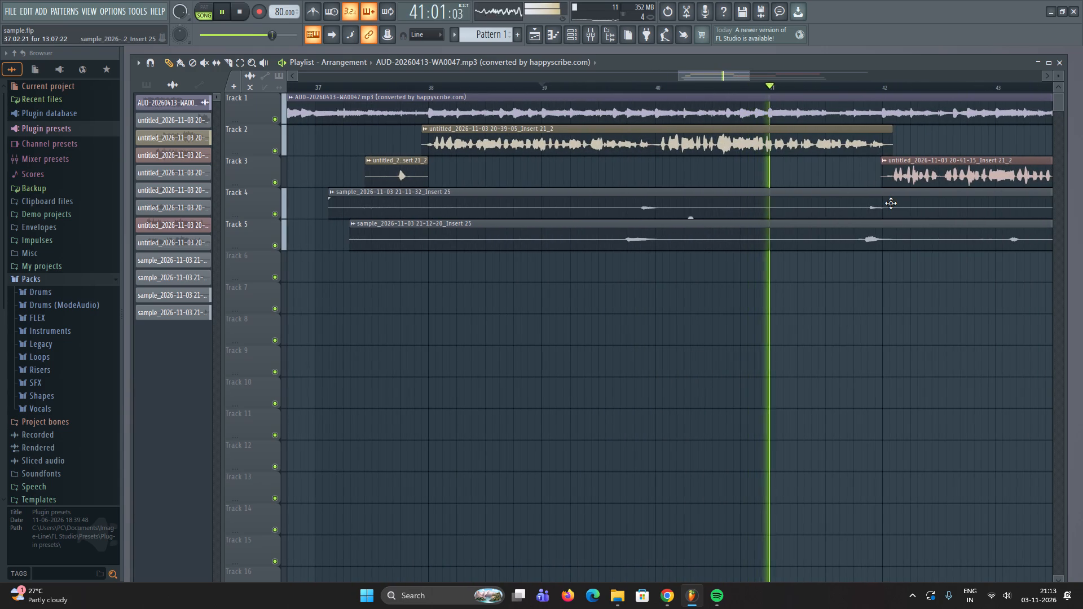
ctrl+scroll(897, 270, up, 9)
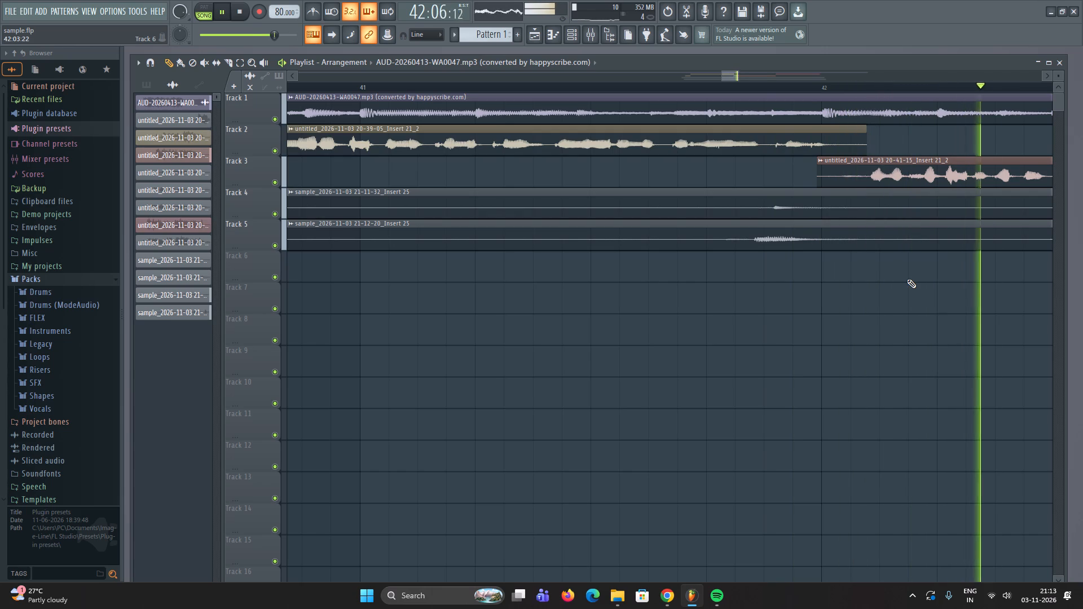
ctrl+scroll(868, 286, down, 7)
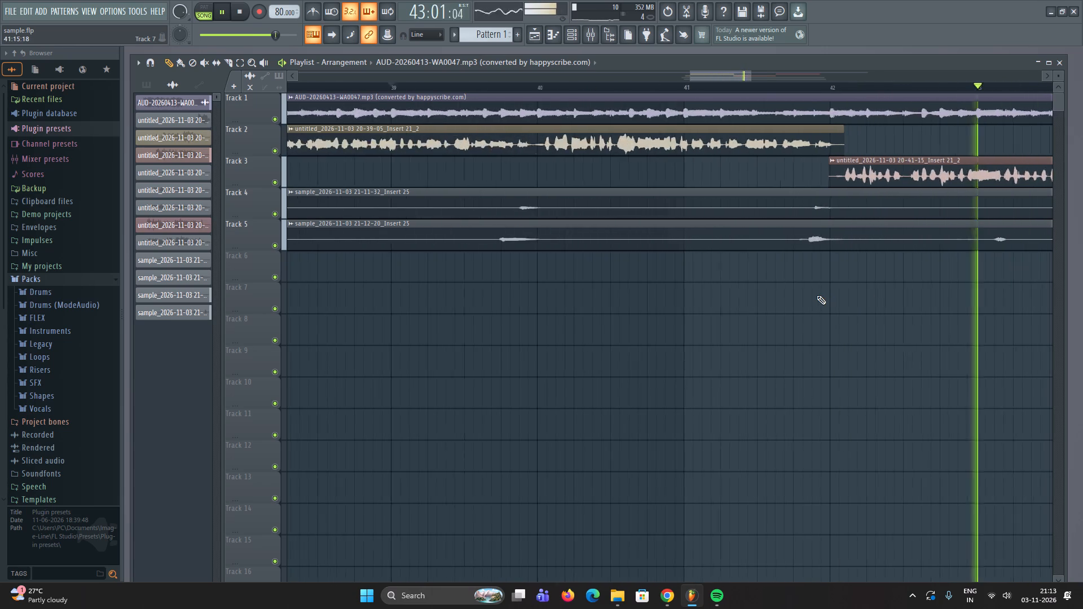
ctrl+scroll(817, 295, down, 5)
ctrl+scroll(898, 277, up, 6)
ctrl+scroll(722, 287, down, 4)
ctrl+scroll(871, 288, up, 6)
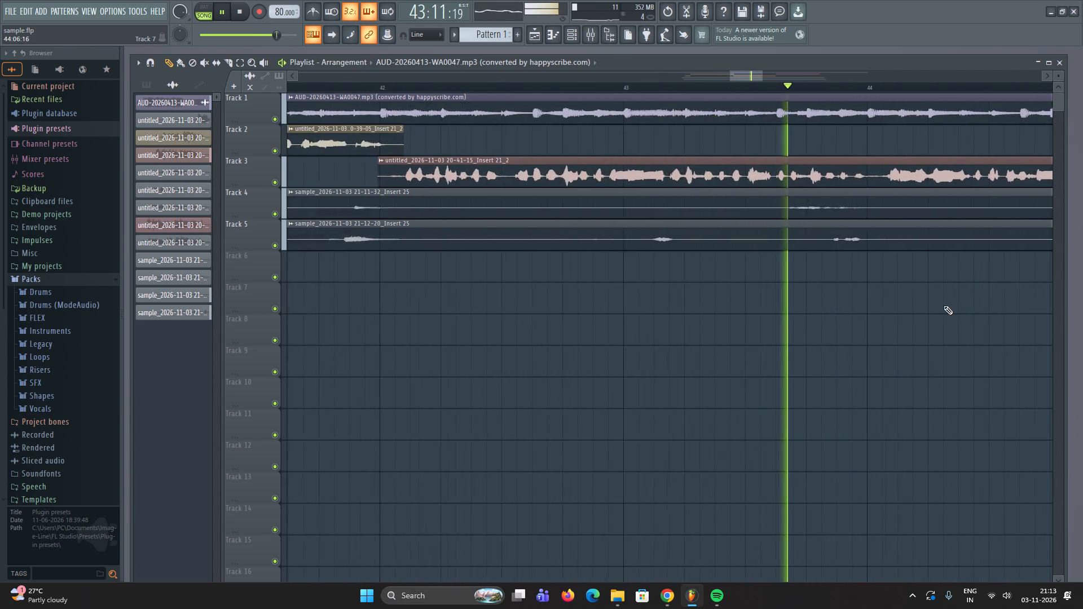
ctrl+scroll(944, 306, up, 5)
scroll(935, 306, down, 4)
scroll(867, 305, up, 2)
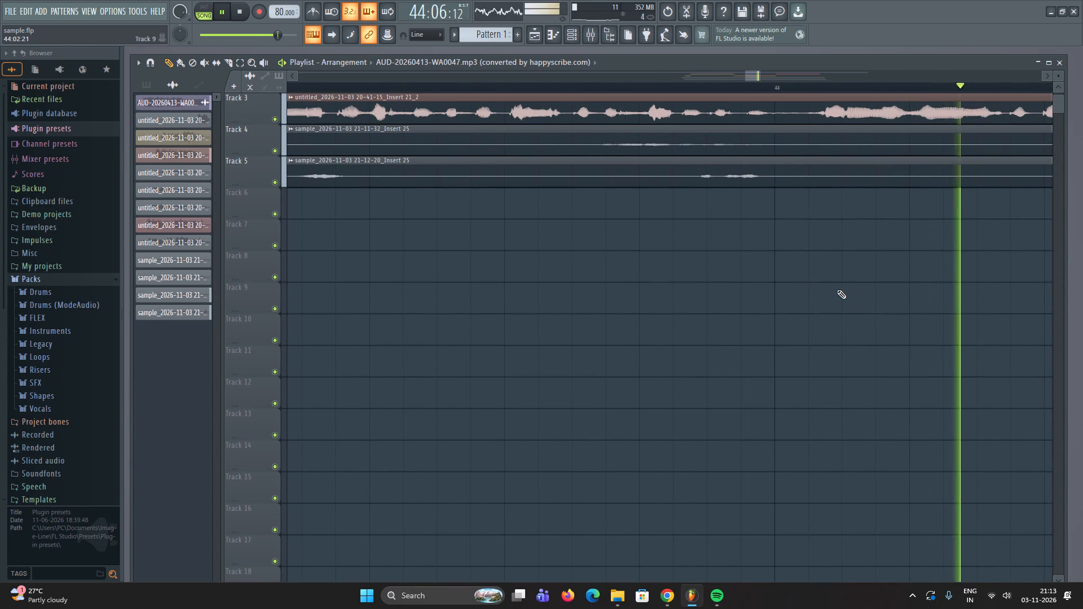
key(space)
Normalize the Insert 25 audio clip on Track 5.
double_click(773, 175)
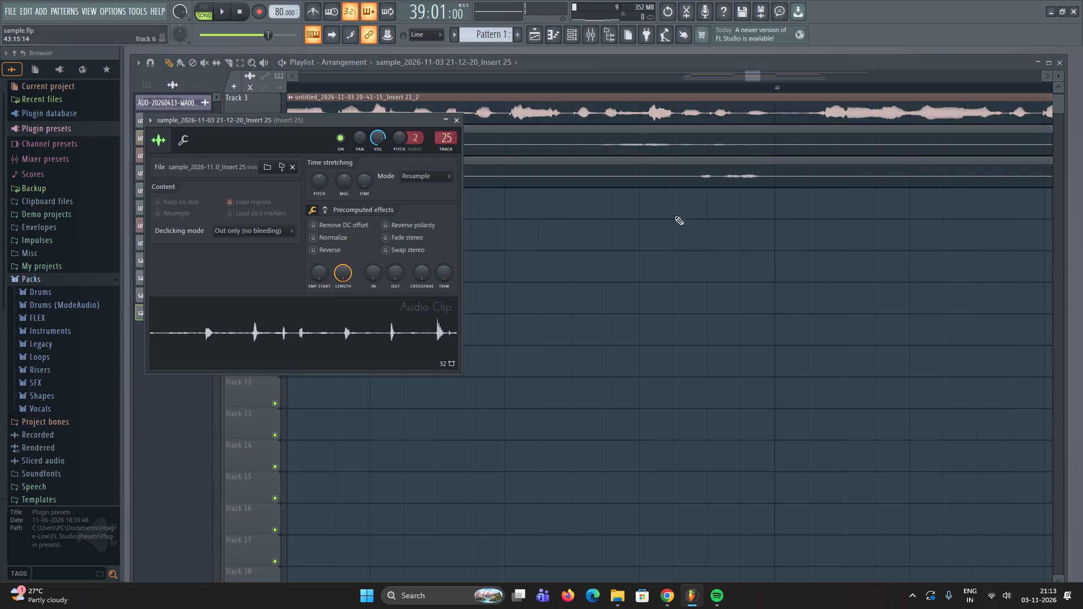
click(314, 236)
right_click(749, 304)
Restart playback from bar 39 and delete the Insert 25 take on Track 4.
ctrl+scroll(805, 299, down, 10)
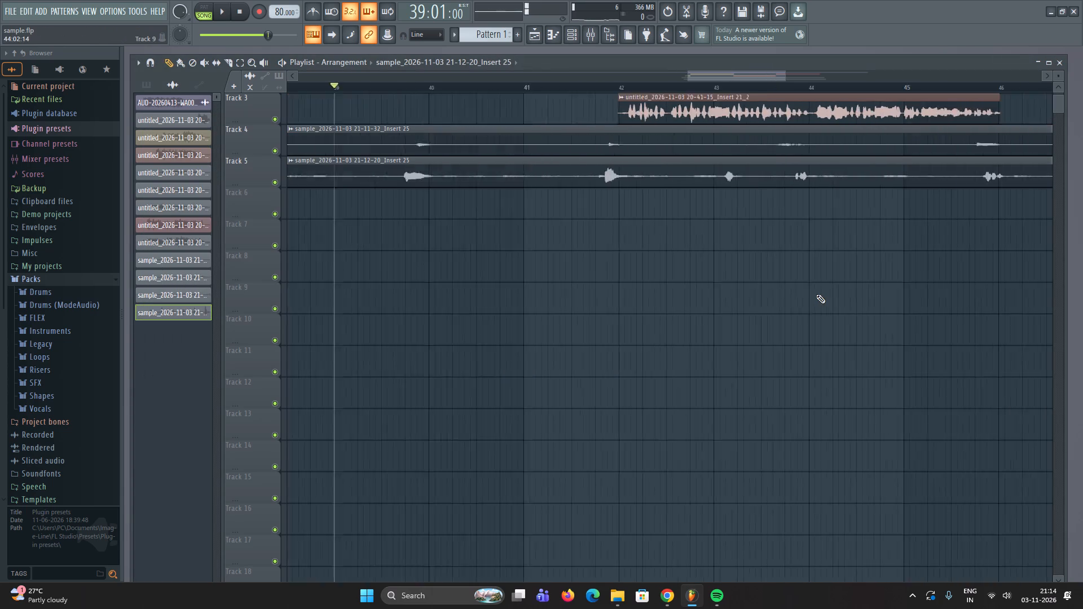
ctrl+scroll(816, 294, down, 6)
key(space)
ctrl+scroll(612, 231, up, 3)
right_click(647, 131)
Listen to the Track 5 take in the mix through about bar 46.
ctrl+scroll(662, 251, up, 2)
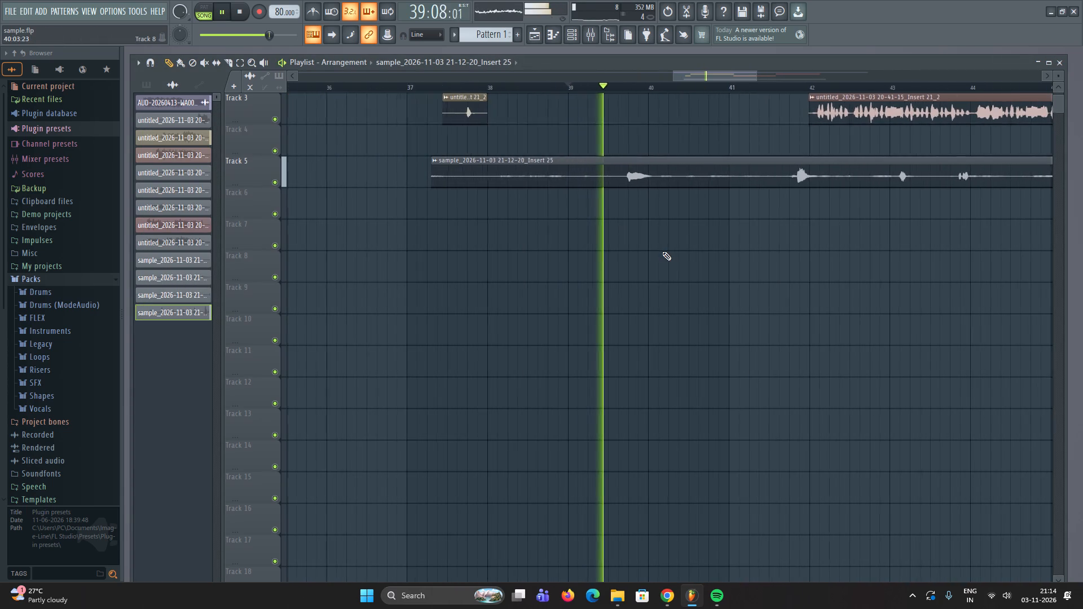
ctrl+scroll(662, 251, up, 7)
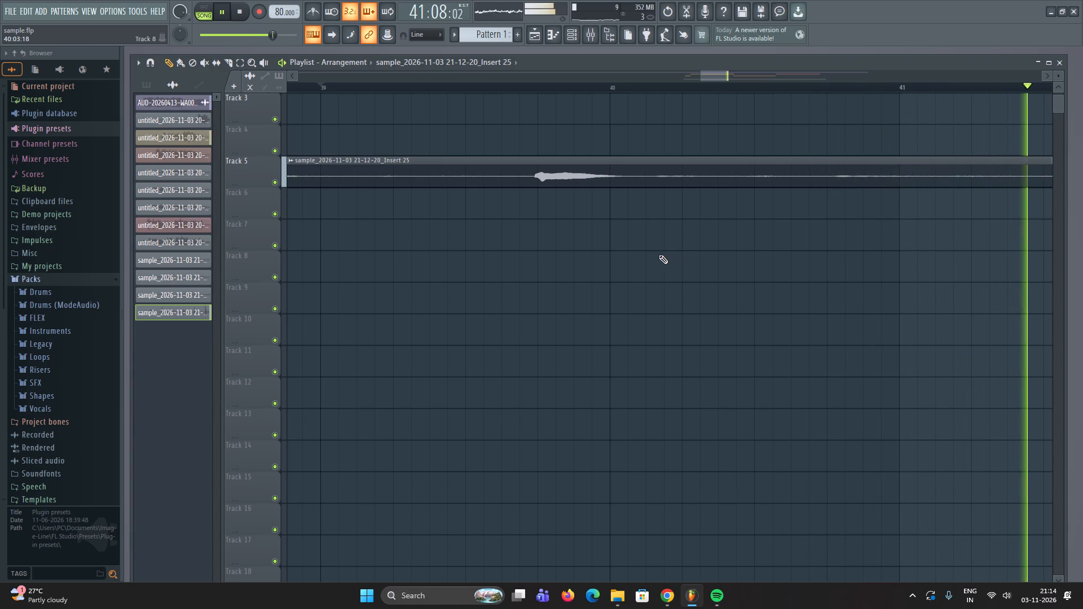
ctrl+scroll(641, 262, down, 8)
ctrl+scroll(783, 269, up, 3)
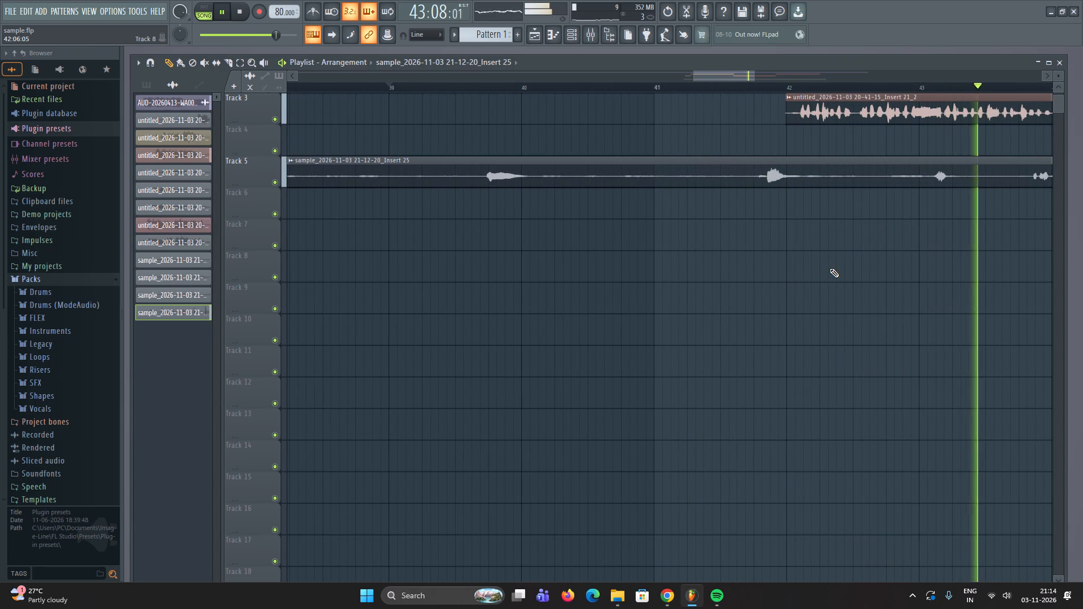
ctrl+scroll(821, 268, down, 3)
ctrl+scroll(1020, 266, up, 6)
ctrl+scroll(926, 283, down, 2)
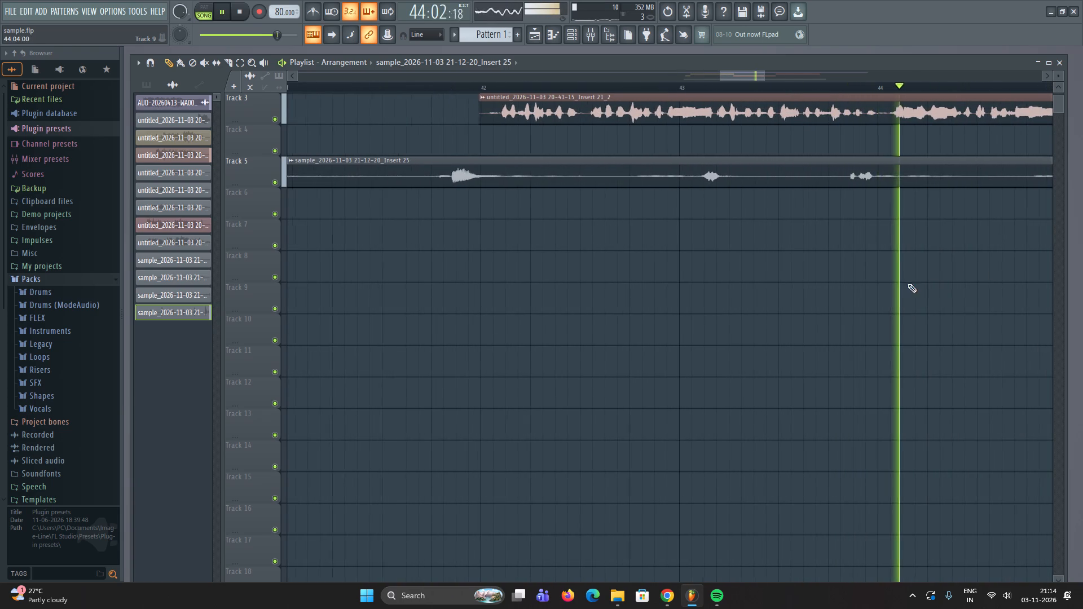
ctrl+scroll(908, 284, down, 1)
ctrl+scroll(794, 295, down, 16)
ctrl+scroll(817, 290, up, 17)
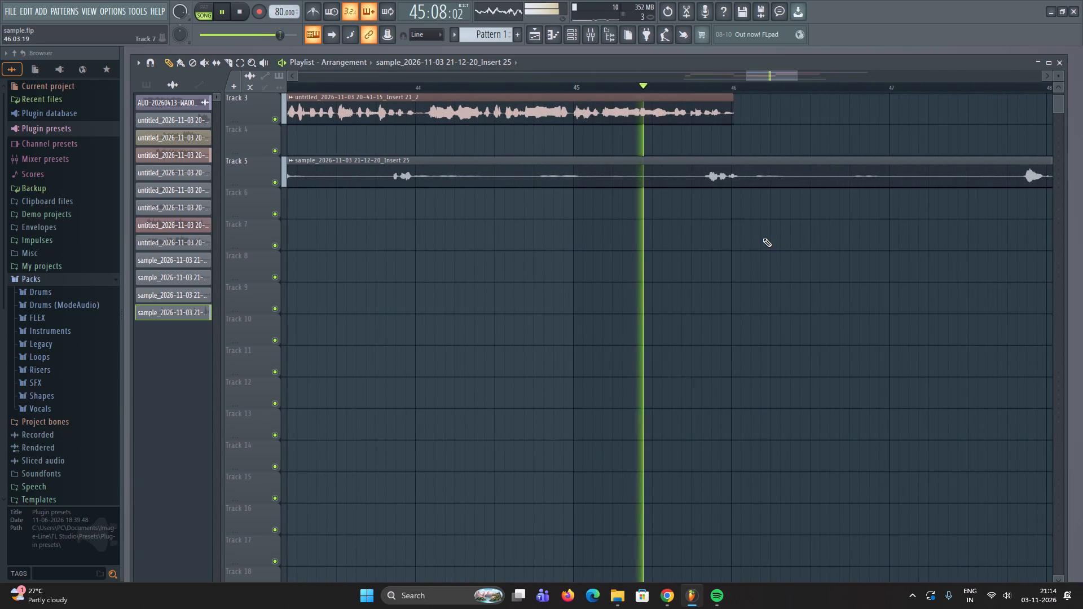
ctrl+scroll(763, 238, up, 7)
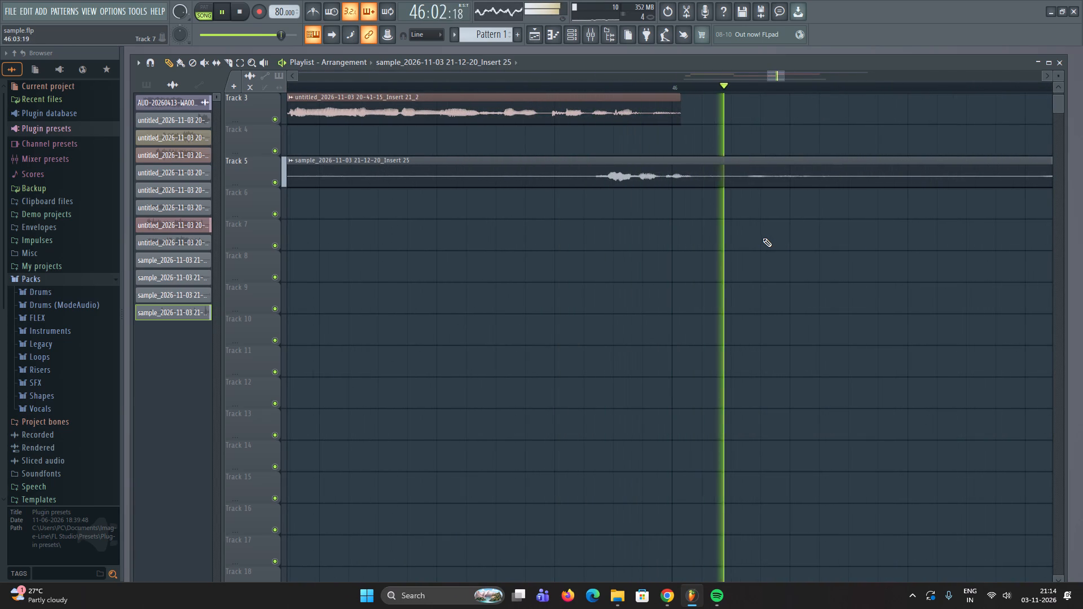
key(space)
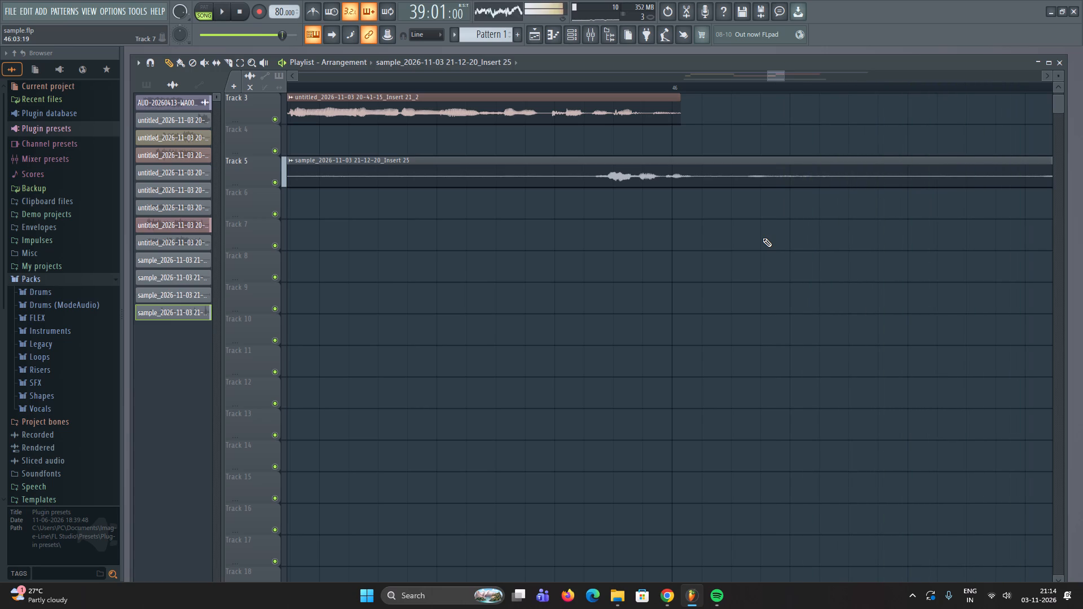
Slice the Track 5 take immediately before and after the vocal sounds around bars 40 and 42.
ctrl+scroll(704, 254, down, 3)
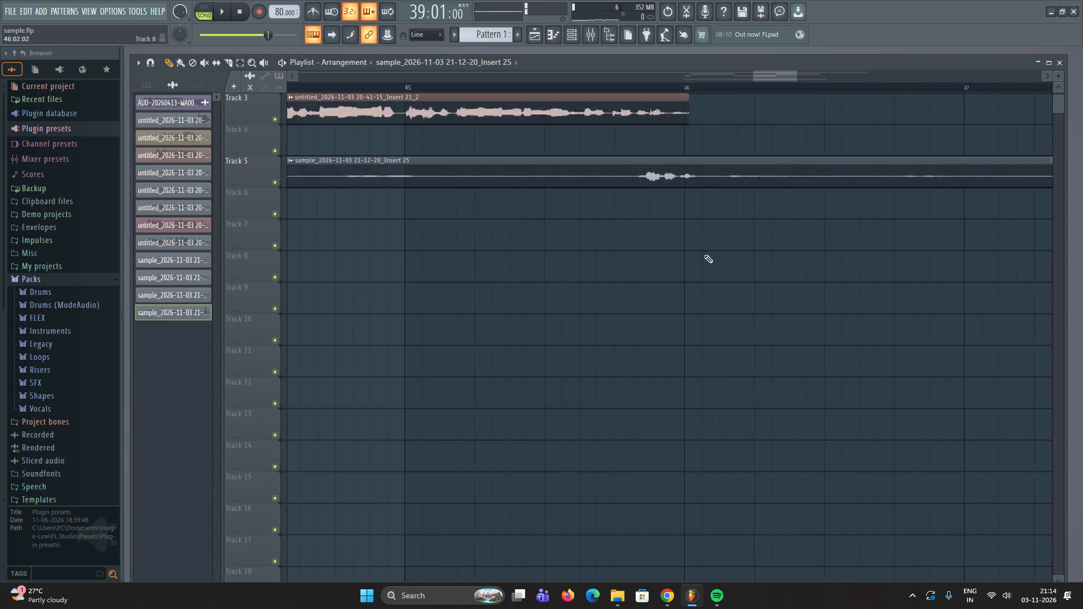
ctrl+scroll(704, 254, down, 16)
ctrl+scroll(563, 201, up, 2)
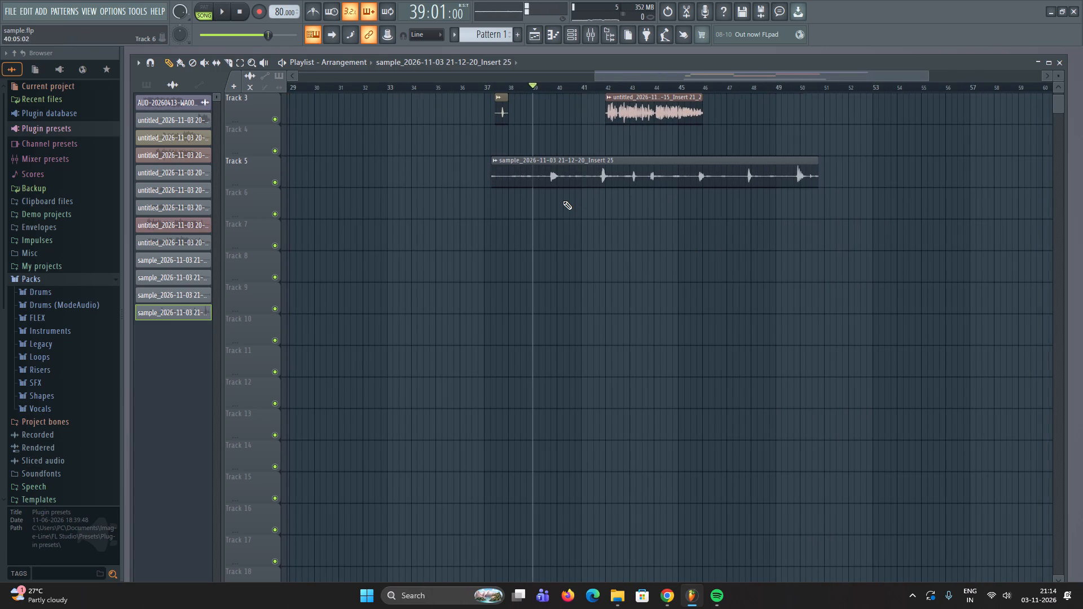
ctrl+scroll(563, 201, up, 1)
click(226, 63)
scroll(418, 161, up, 3)
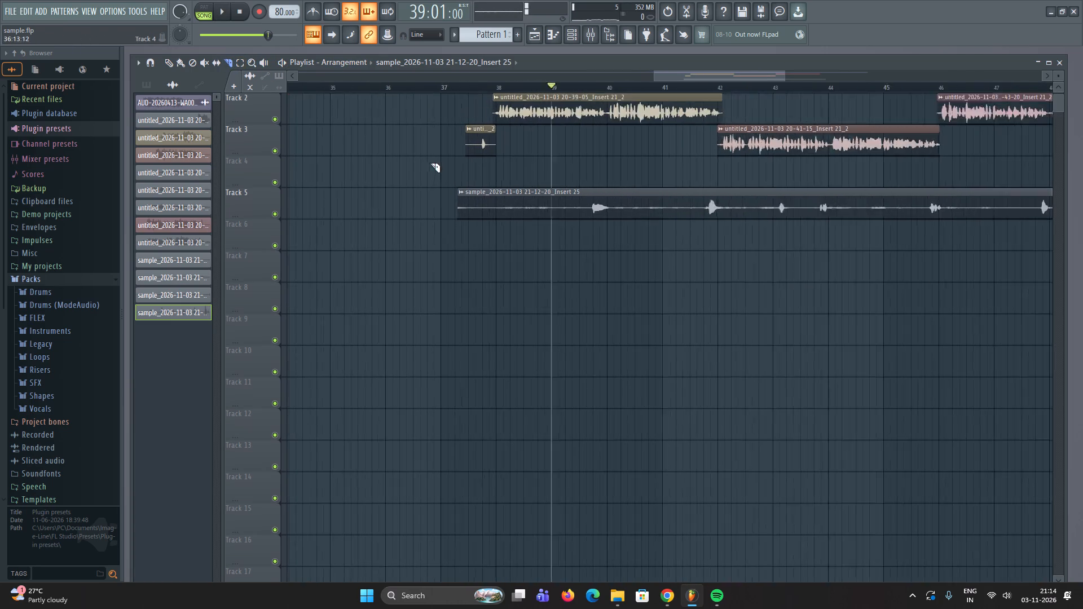
scroll(430, 163, up, 4)
drag(658, 157, 656, 258)
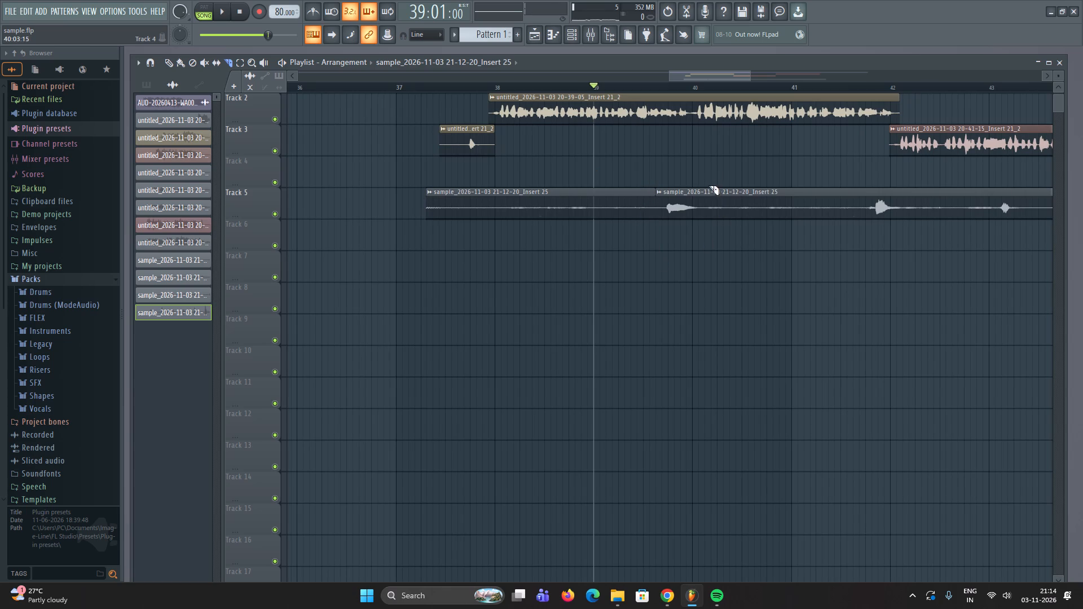
drag(707, 175, 699, 231)
drag(873, 179, 868, 224)
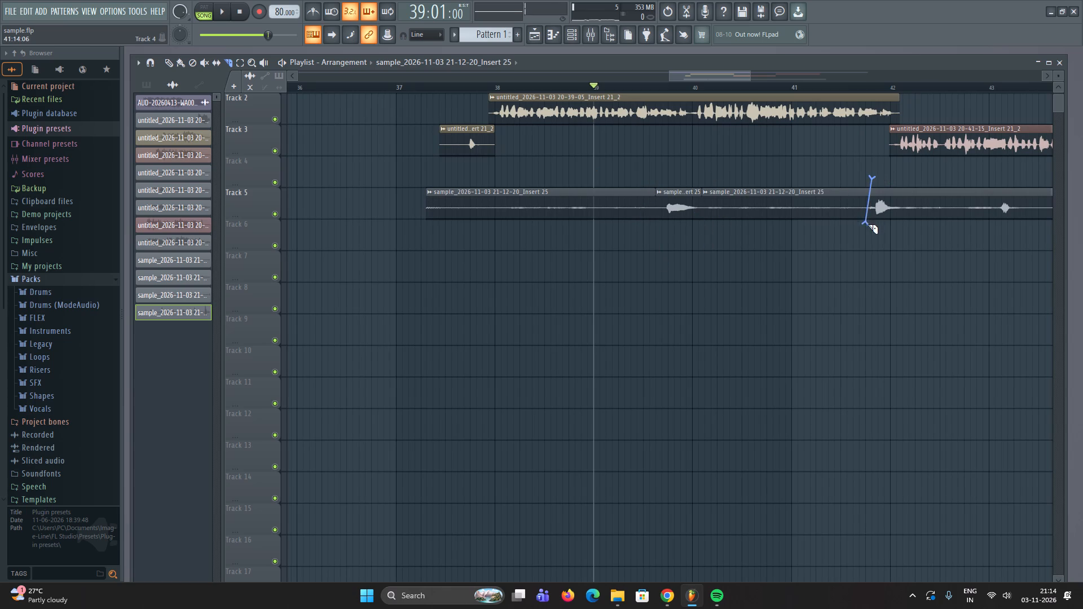
drag(868, 224, 868, 228)
drag(907, 183, 899, 231)
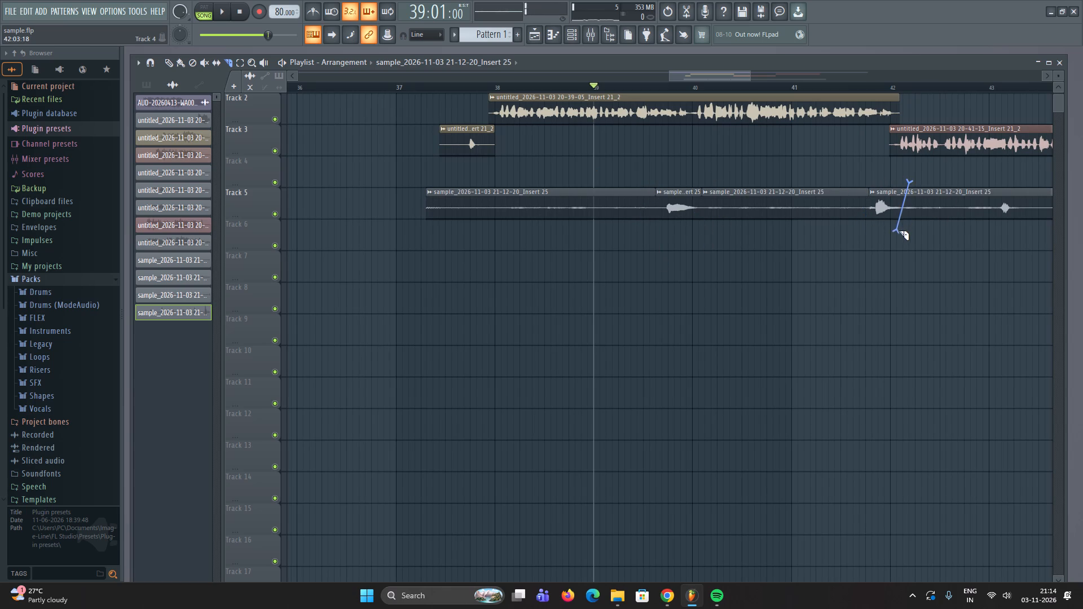
drag(899, 231, 897, 235)
Slice the Track 5 take before and after the vocal sounds just after bar 43 and just before bar 44.
drag(996, 177, 1001, 240)
ctrl+scroll(661, 250, down, 5)
ctrl+scroll(875, 245, up, 7)
drag(752, 176, 747, 197)
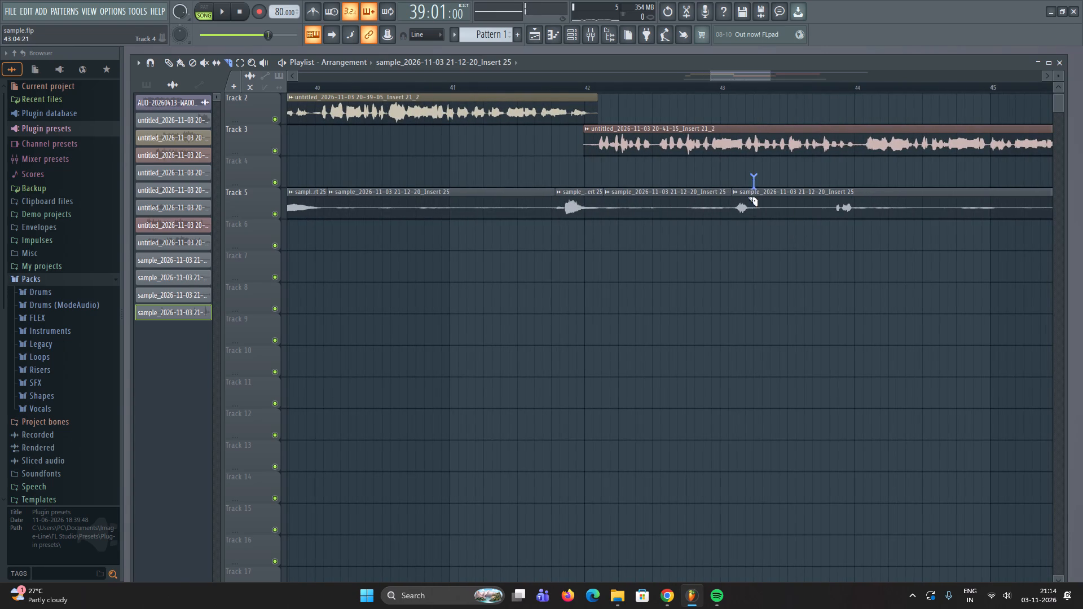
drag(747, 197, 746, 254)
ctrl+scroll(829, 221, up, 3)
drag(840, 171, 837, 191)
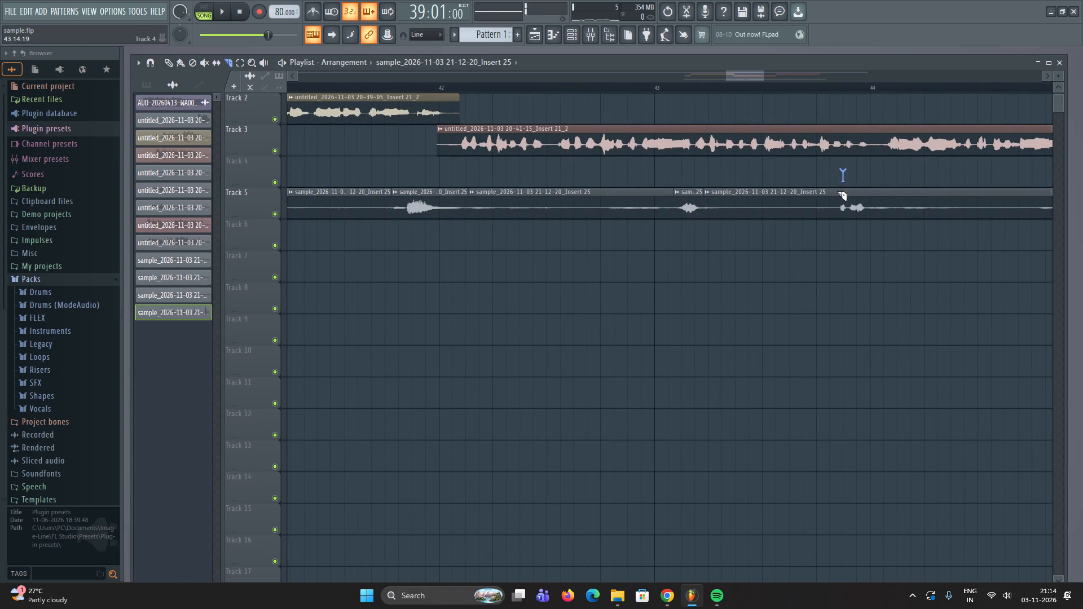
drag(837, 191, 835, 246)
ctrl+scroll(808, 245, down, 4)
ctrl+scroll(865, 240, up, 3)
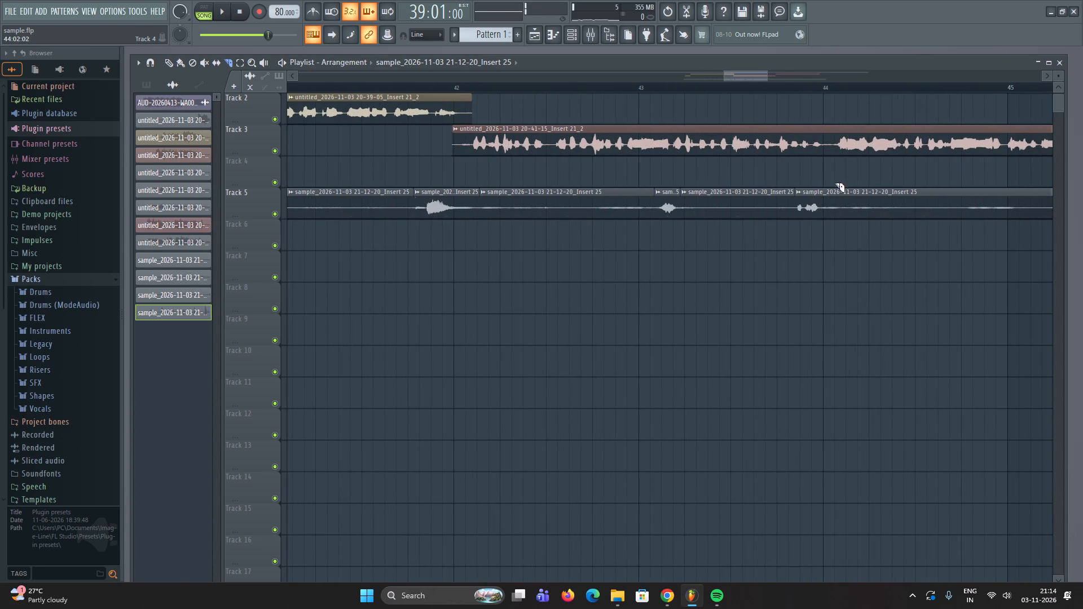
drag(825, 174, 818, 231)
Slice the Track 5 take before and after the vocal sounds around bars 46 and 48.
ctrl+scroll(739, 242, down, 3)
ctrl+scroll(884, 238, up, 4)
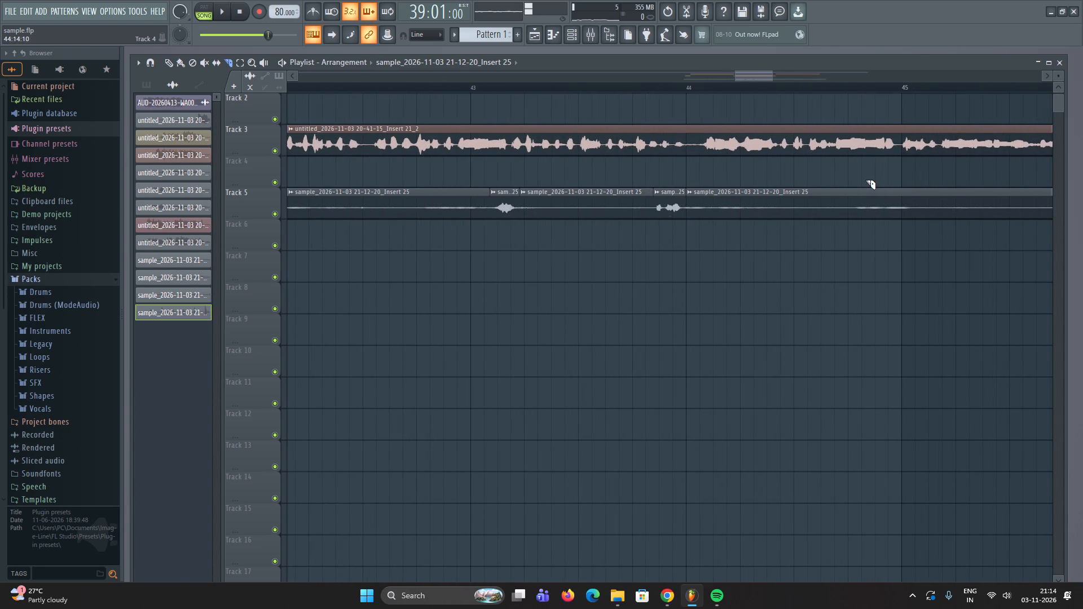
ctrl+scroll(769, 196, down, 7)
ctrl+scroll(907, 209, up, 6)
drag(861, 184, 855, 239)
ctrl+scroll(810, 233, down, 3)
ctrl+scroll(871, 215, up, 2)
drag(873, 178, 869, 245)
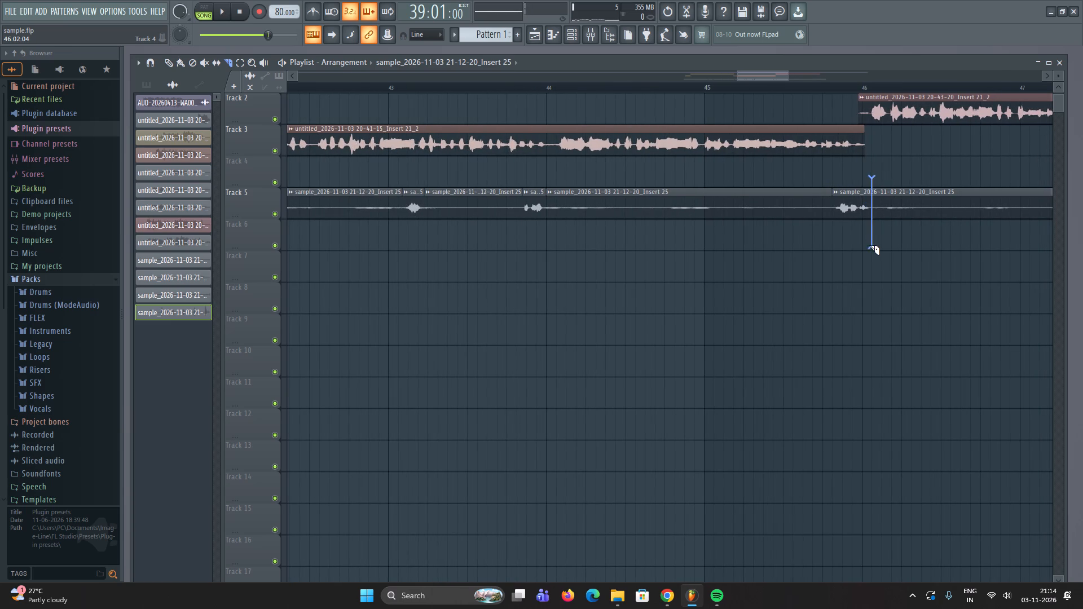
ctrl+scroll(758, 227, down, 5)
ctrl+scroll(921, 193, up, 3)
drag(948, 180, 941, 240)
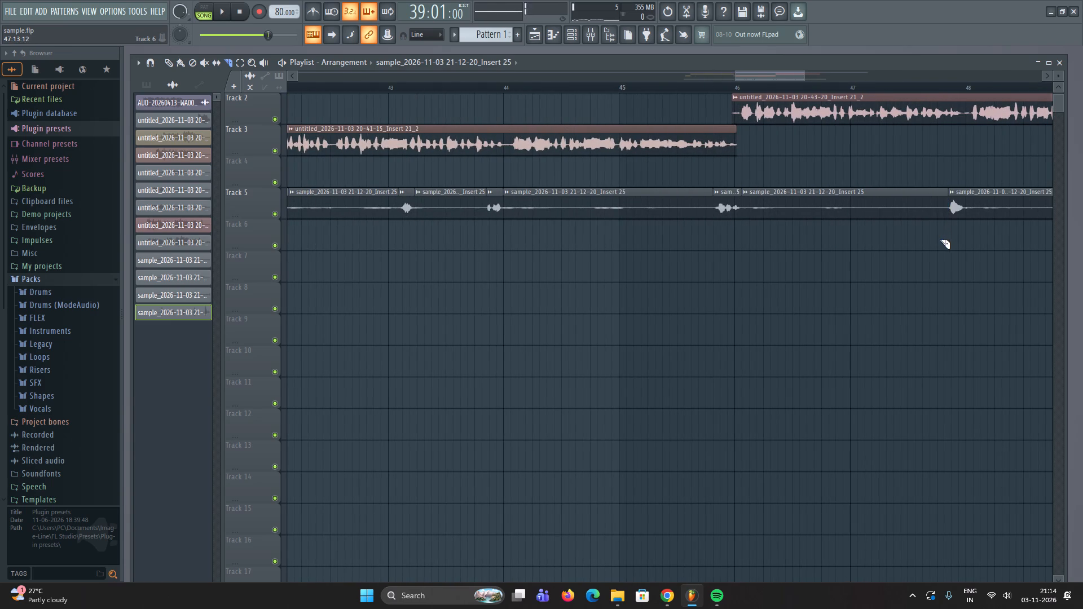
ctrl+scroll(921, 240, down, 4)
ctrl+scroll(947, 228, up, 3)
drag(927, 181, 922, 228)
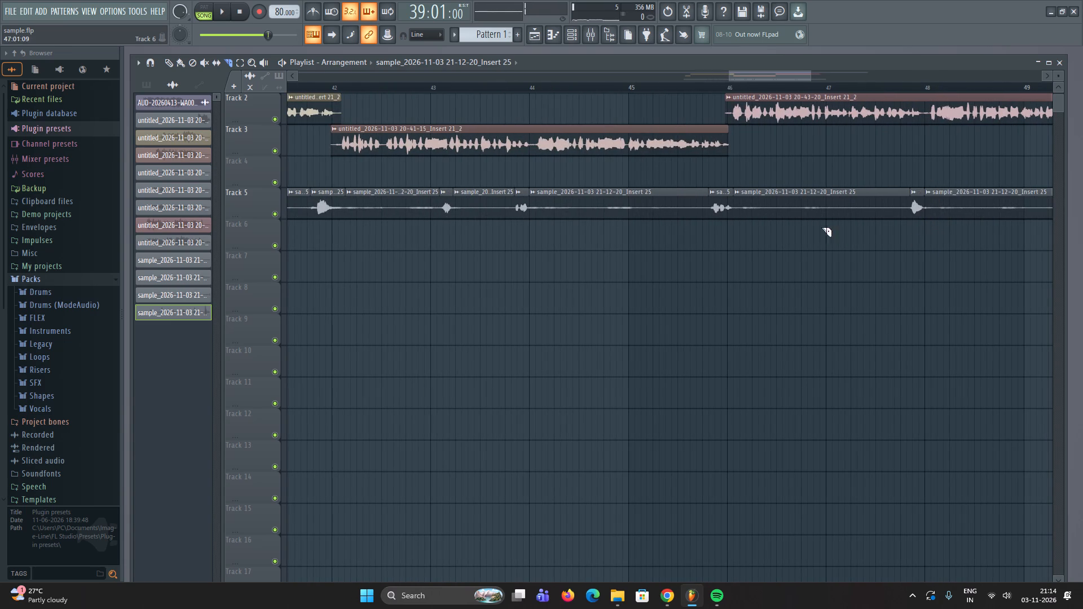
Slice the Track 5 take before and after the vocal sounds around bar 50.
ctrl+scroll(815, 228, down, 5)
ctrl+scroll(924, 233, up, 9)
drag(956, 186, 951, 240)
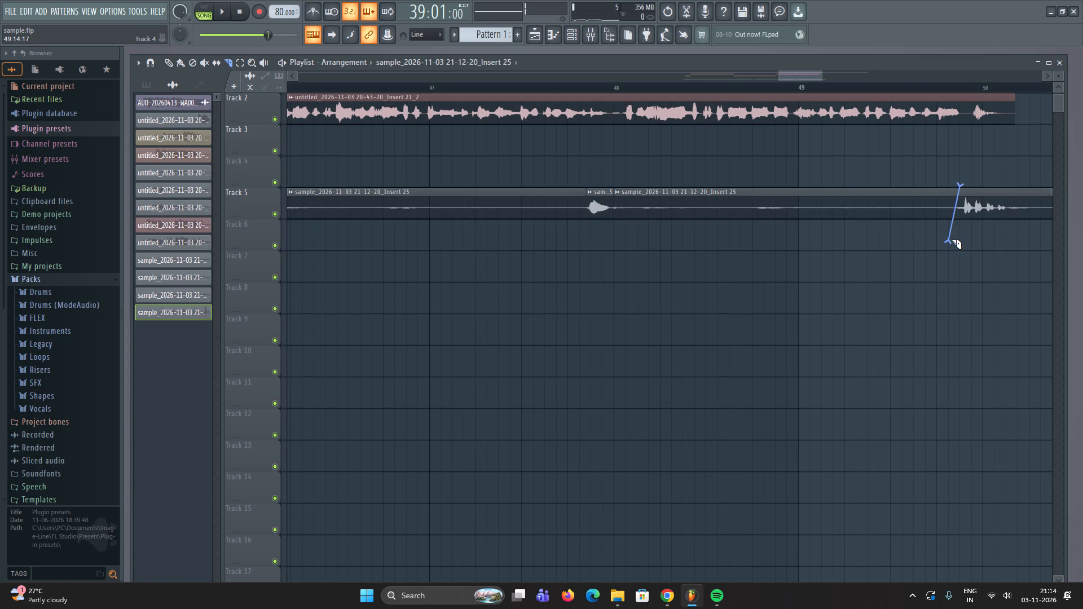
drag(951, 240, 954, 240)
ctrl+scroll(887, 237, down, 5)
ctrl+scroll(958, 218, up, 3)
drag(935, 173, 930, 229)
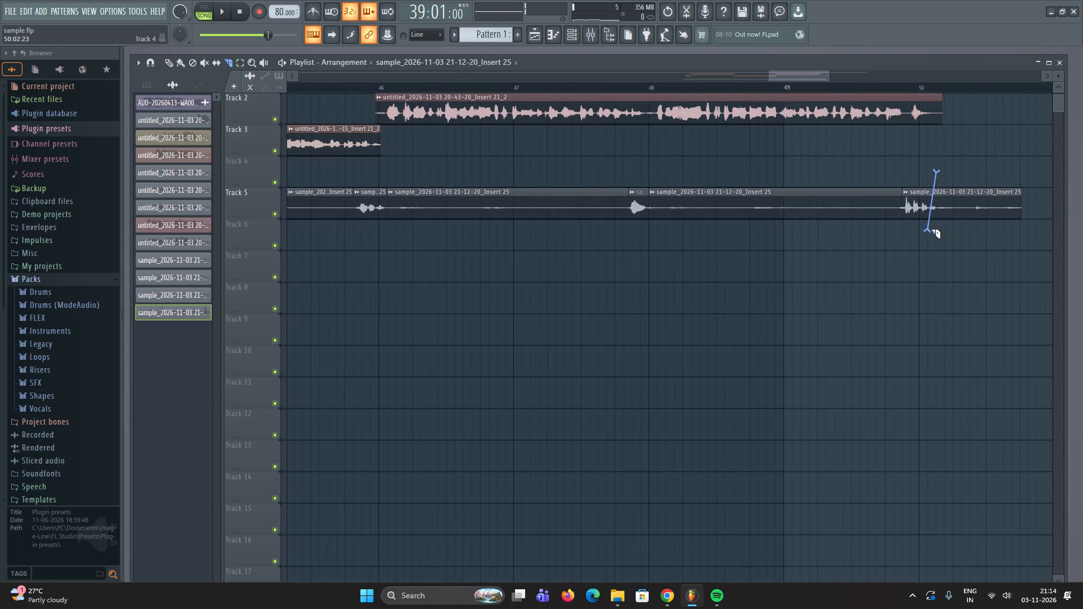
drag(930, 229, 934, 236)
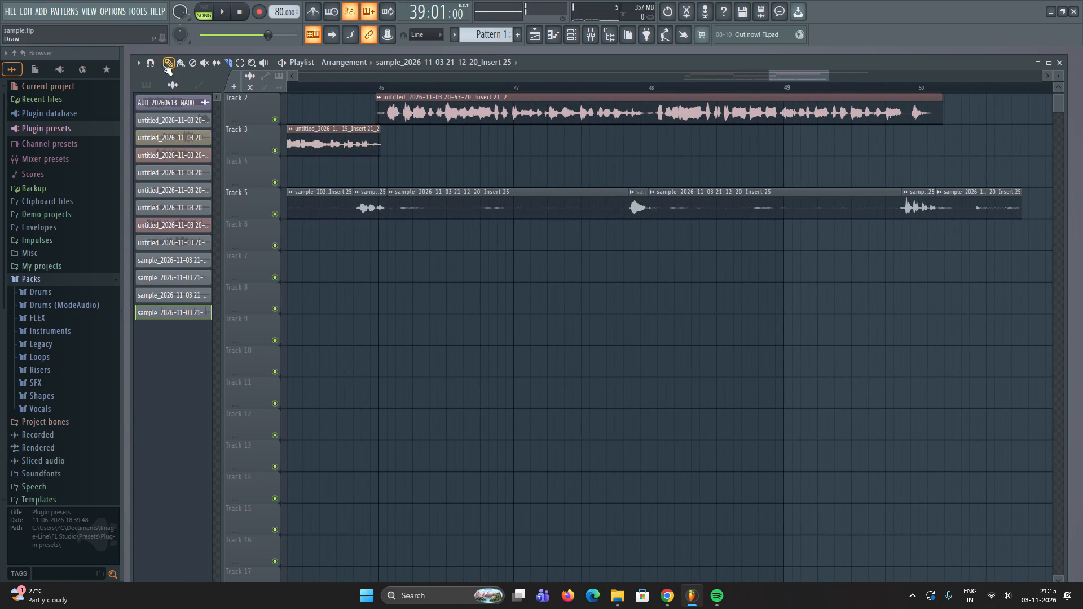
Delete the near-silent Track 5 segments between the vocal sounds from bar 44 to bar 50 and after the final one.
drag(162, 65, 169, 69)
right_drag(612, 261, 597, 266)
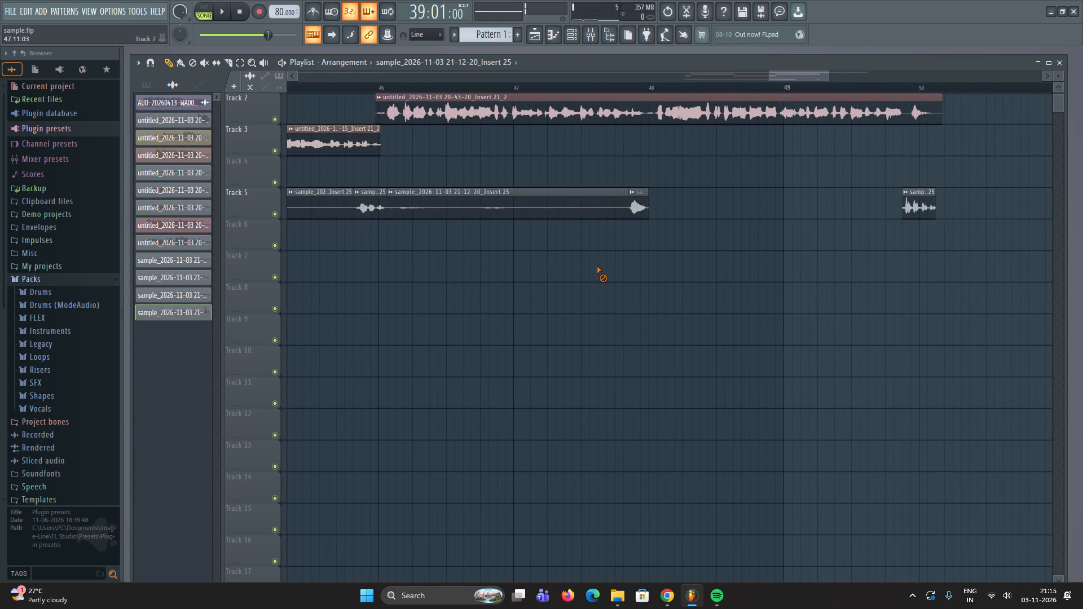
right_drag(597, 266, 539, 242)
ctrl+scroll(583, 260, up, 1)
ctrl+scroll(587, 260, down, 6)
right_drag(456, 269, 442, 225)
ctrl+scroll(550, 270, down, 5)
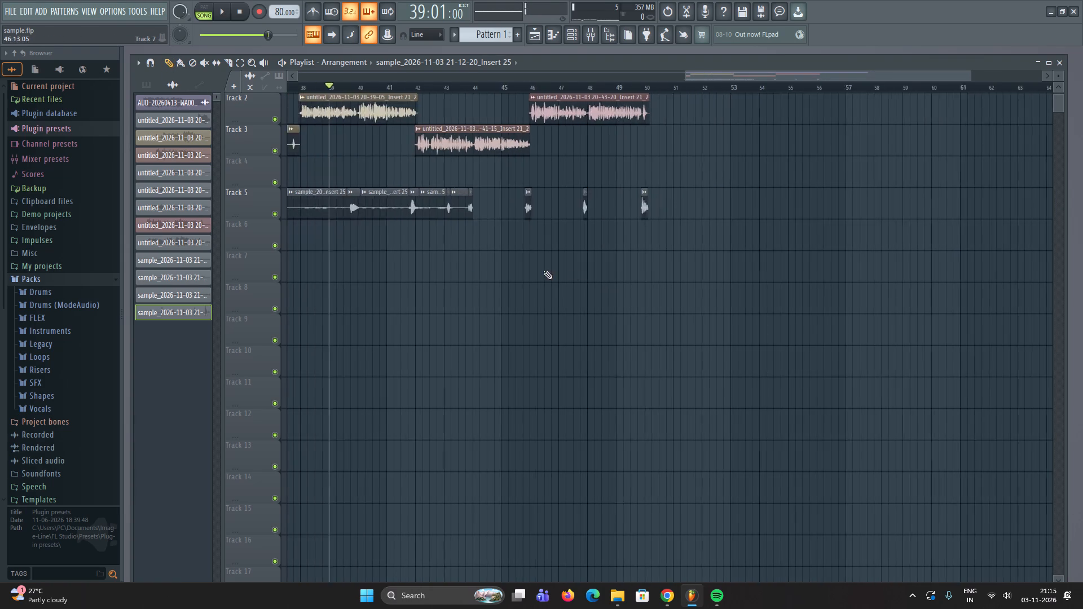
Delete the remaining near-silent Track 5 segments before bar 44, keeping only the short vocal sounds.
ctrl+scroll(481, 262, up, 4)
right_drag(410, 259, 458, 218)
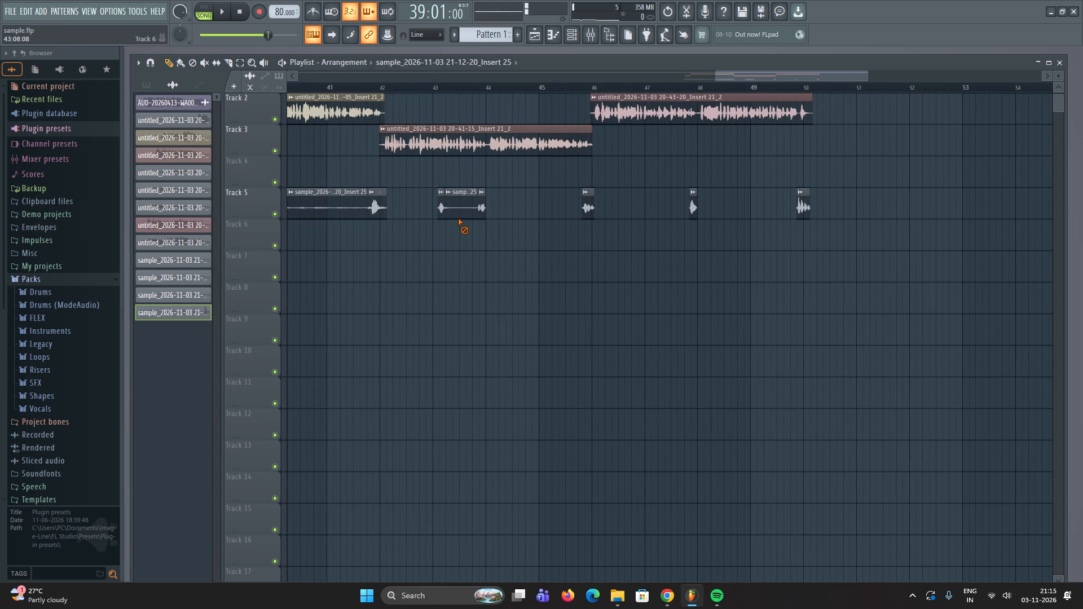
right_drag(458, 218, 459, 219)
ctrl+scroll(531, 270, down, 4)
ctrl+scroll(386, 272, up, 4)
right_drag(436, 266, 375, 222)
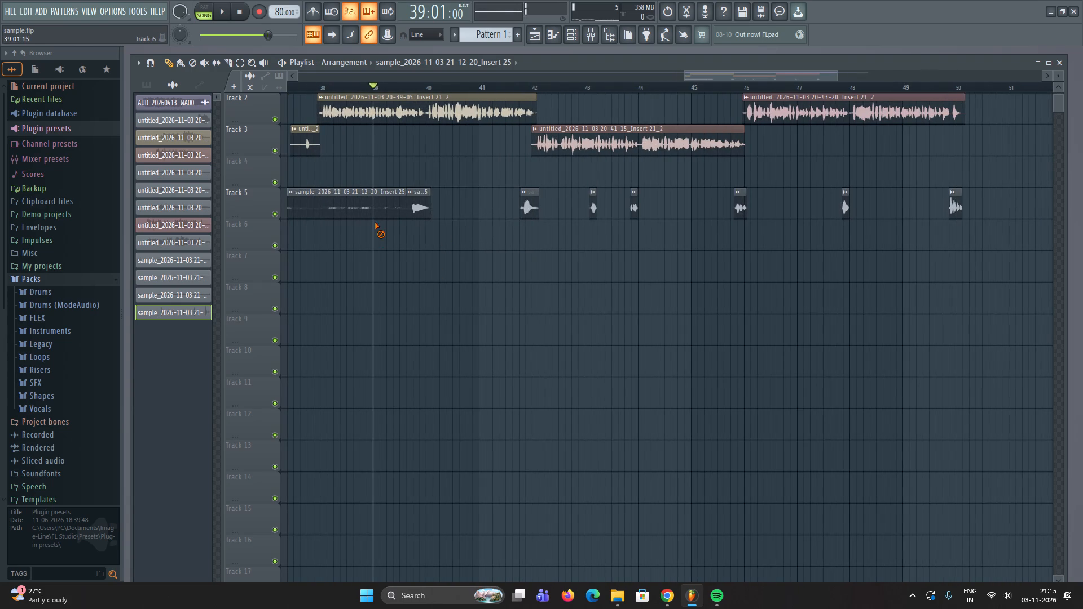
right_drag(375, 222, 372, 216)
ctrl+scroll(469, 265, down, 7)
ctrl+scroll(433, 253, up, 3)
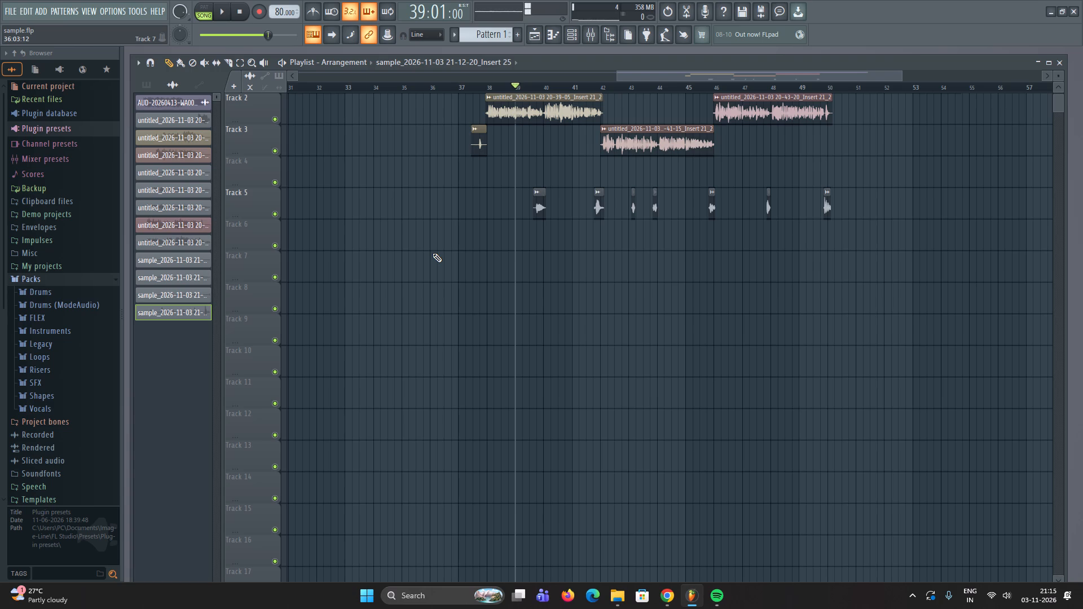
Save the sample project, then close FL Studio and the browser window.
key(ctrl+s)
click(1072, 13)
click(1072, 13)
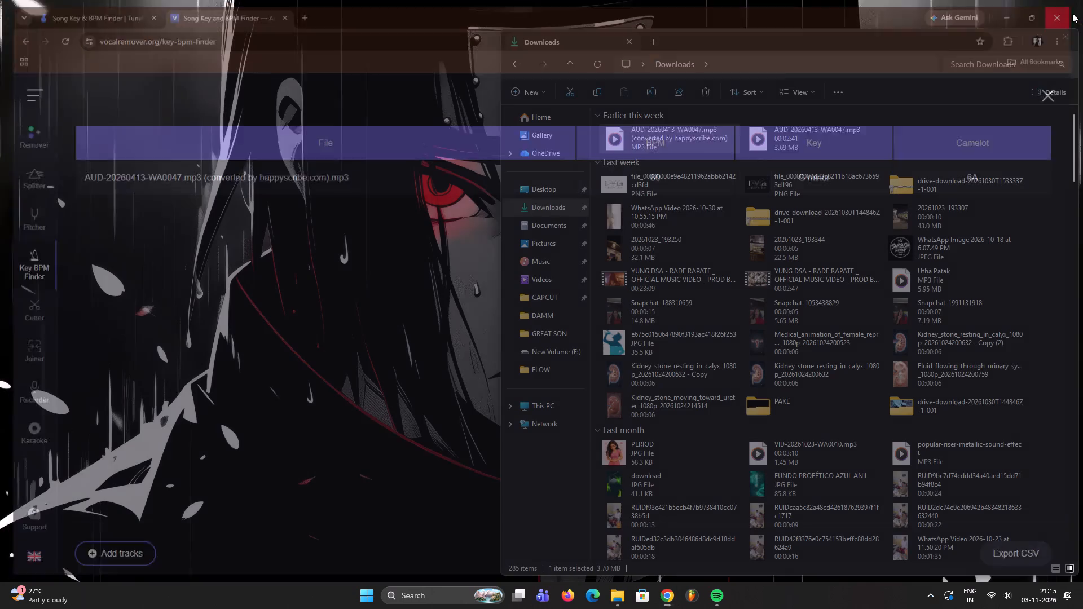
In File Explorer, go to the DEESMISS folder on drive E and bring up the compression formats for the sample folder.
click(1038, 37)
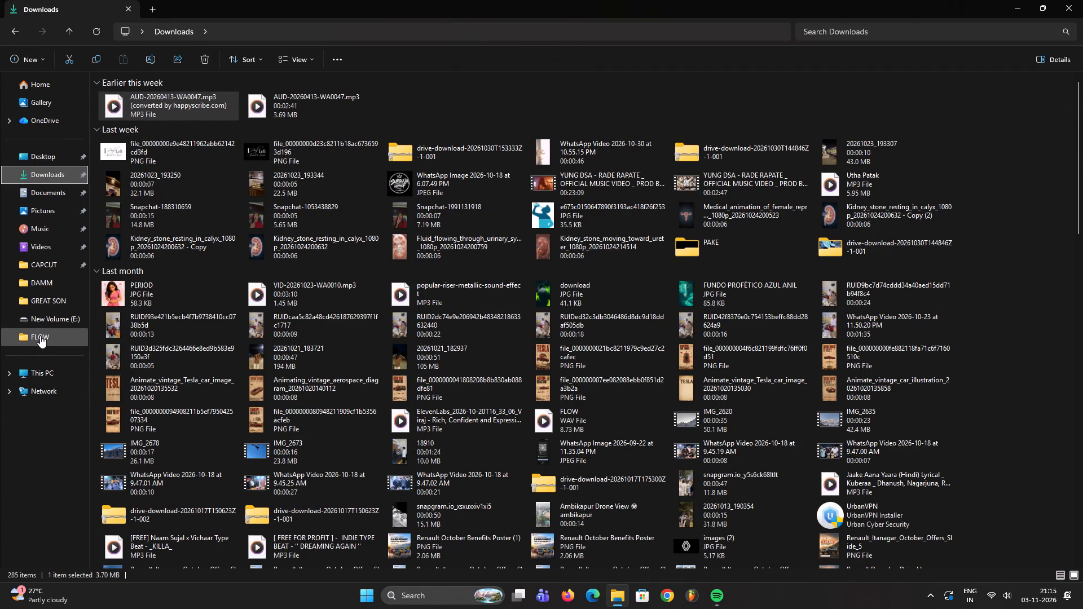
click(40, 336)
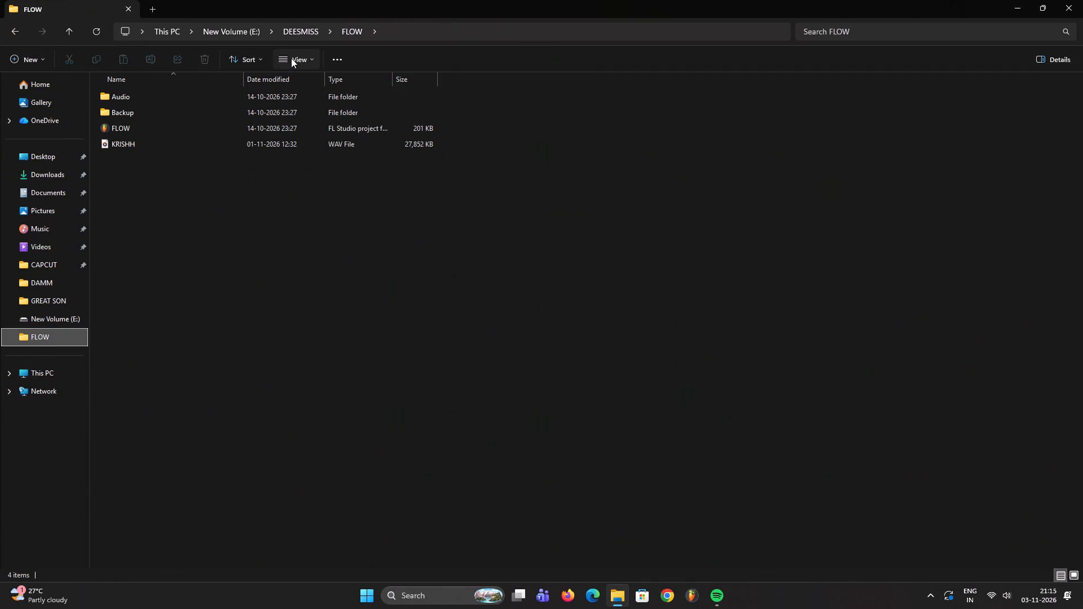
click(287, 30)
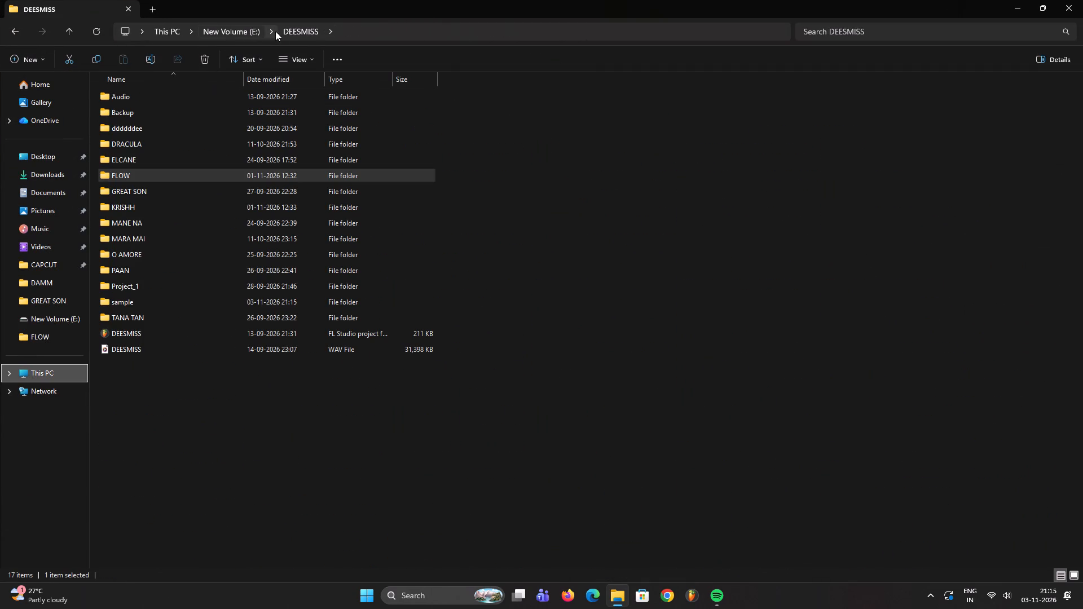
click(147, 303)
right_click(147, 303)
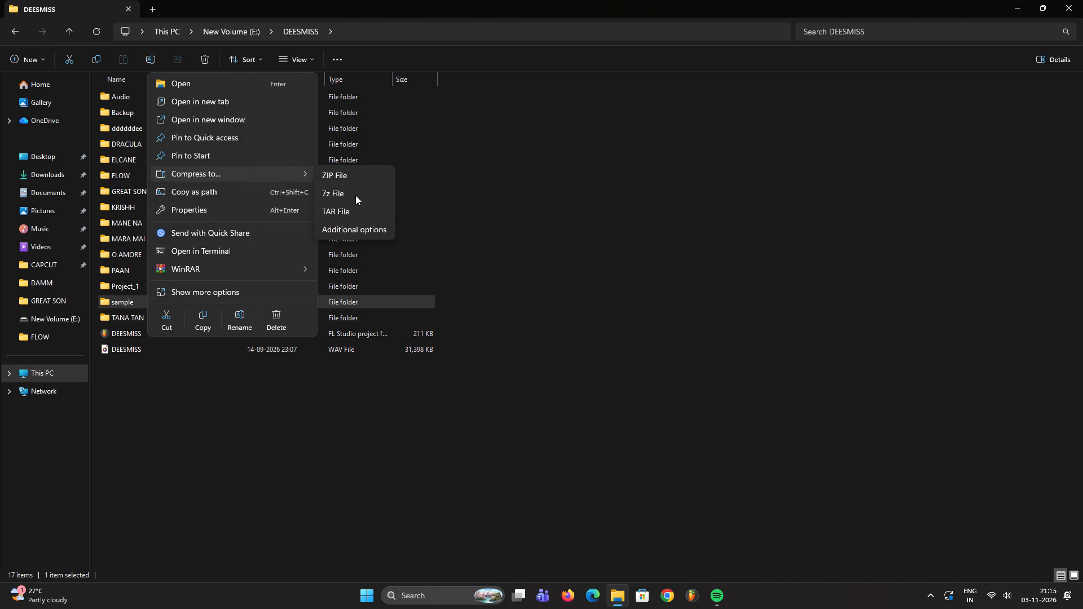
Compress the sample folder into a ZIP archive, keep the name sample, and select the archive.
click(355, 177)
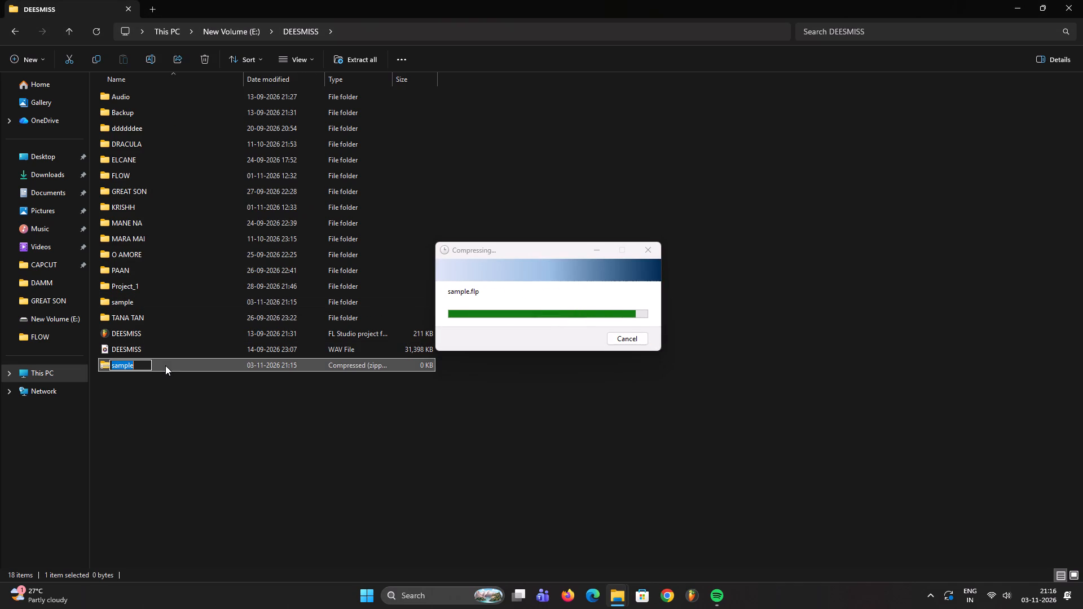
click(153, 395)
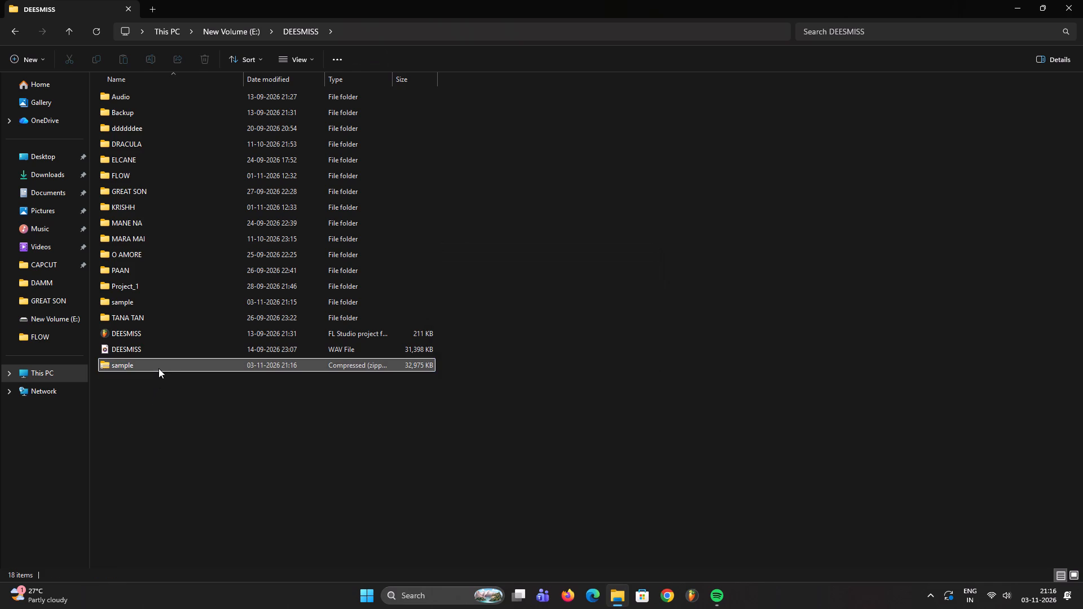
click(159, 367)
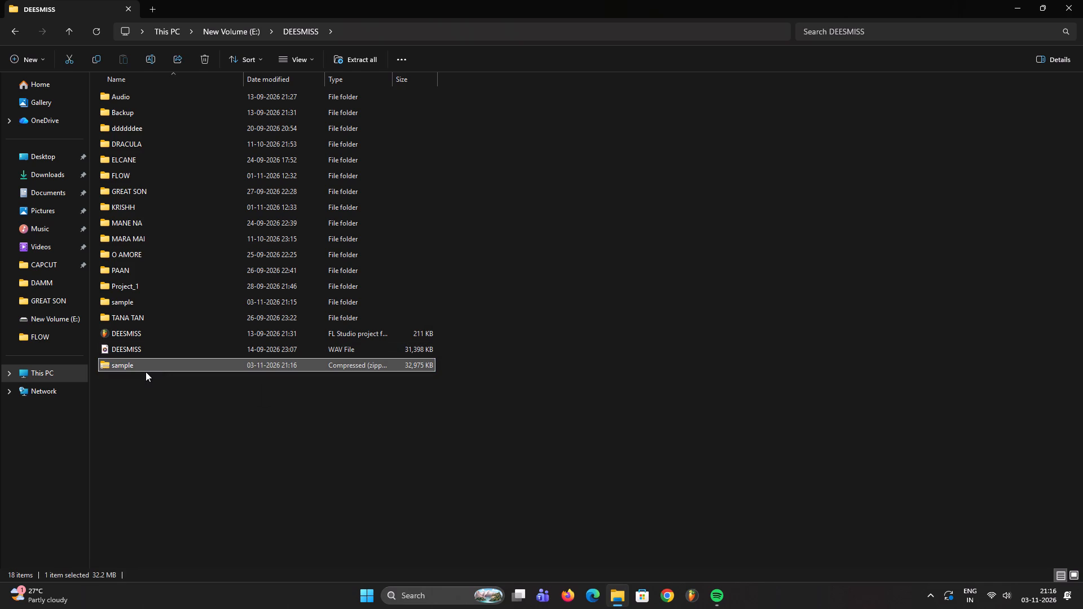
Open the Google Chrome browser.
click(664, 589)
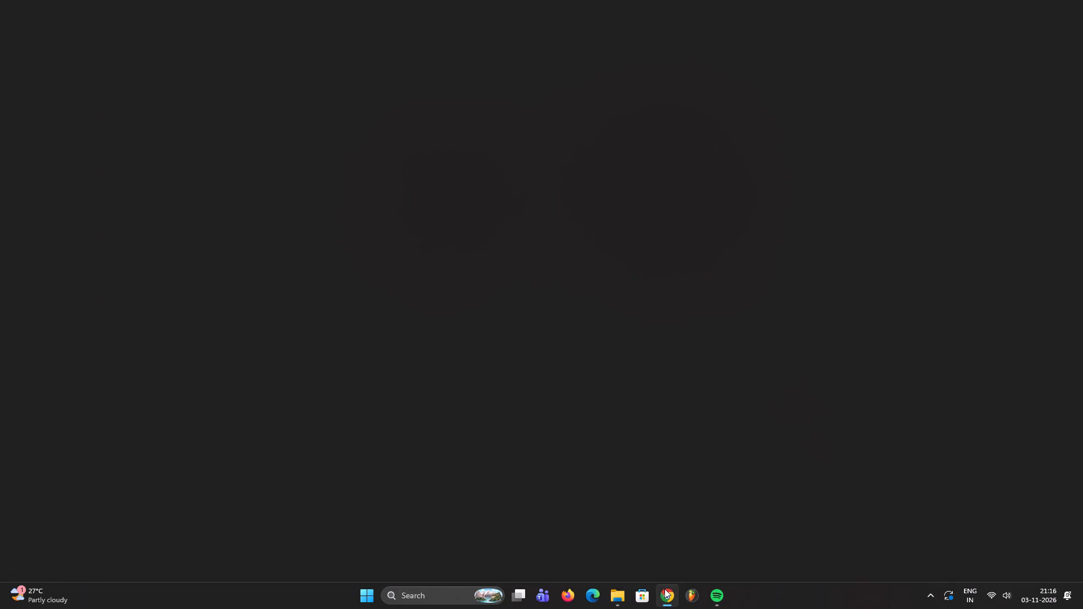
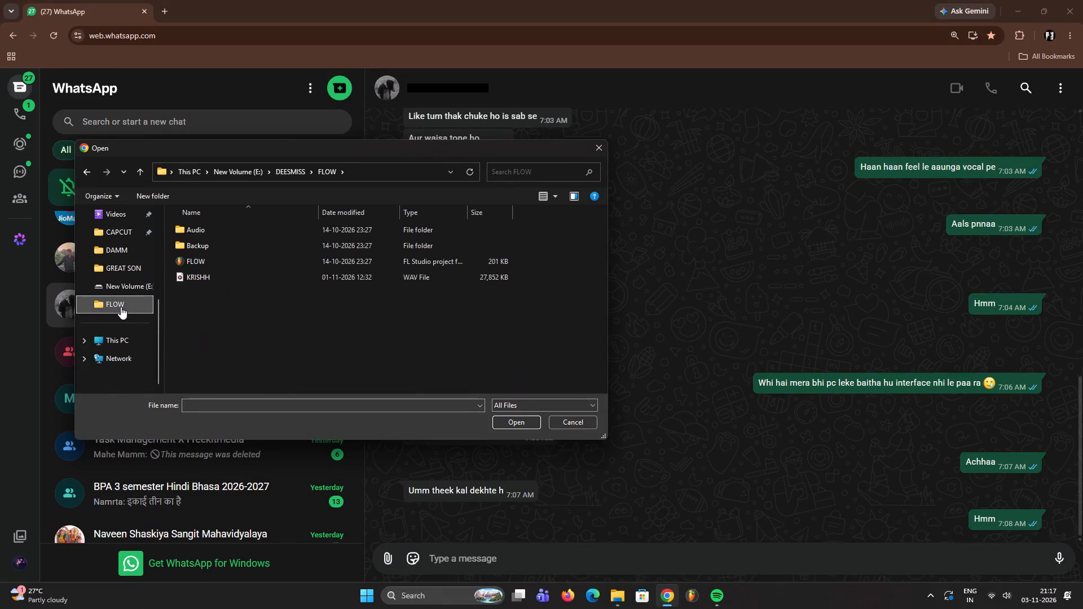
Choose the compressed sample archive in the DEESMISS folder as the file to attach to the chat.
click(294, 173)
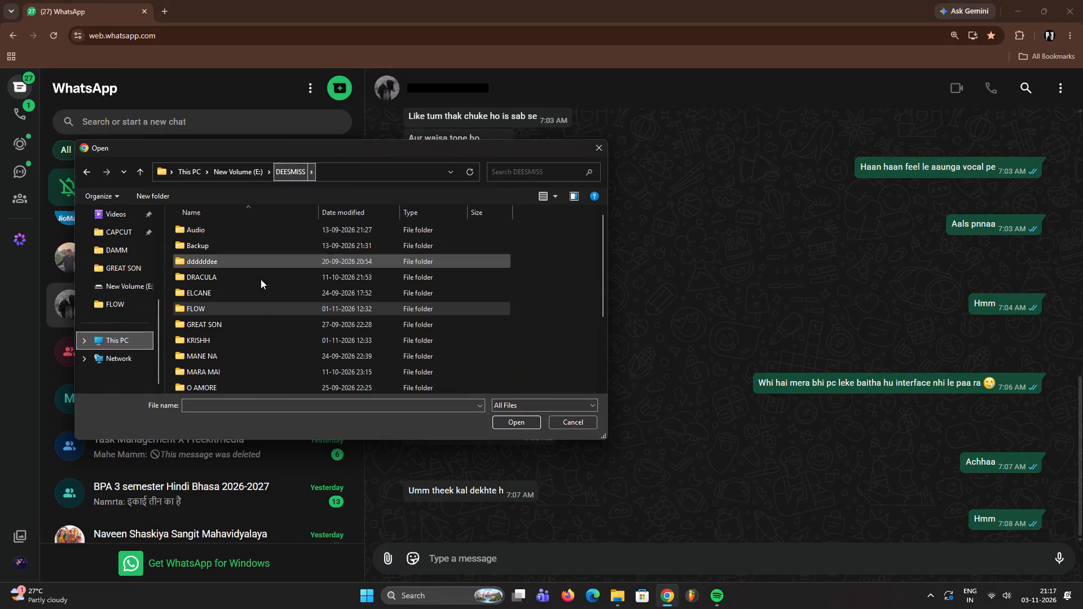
scroll(256, 308, down, 10)
click(249, 383)
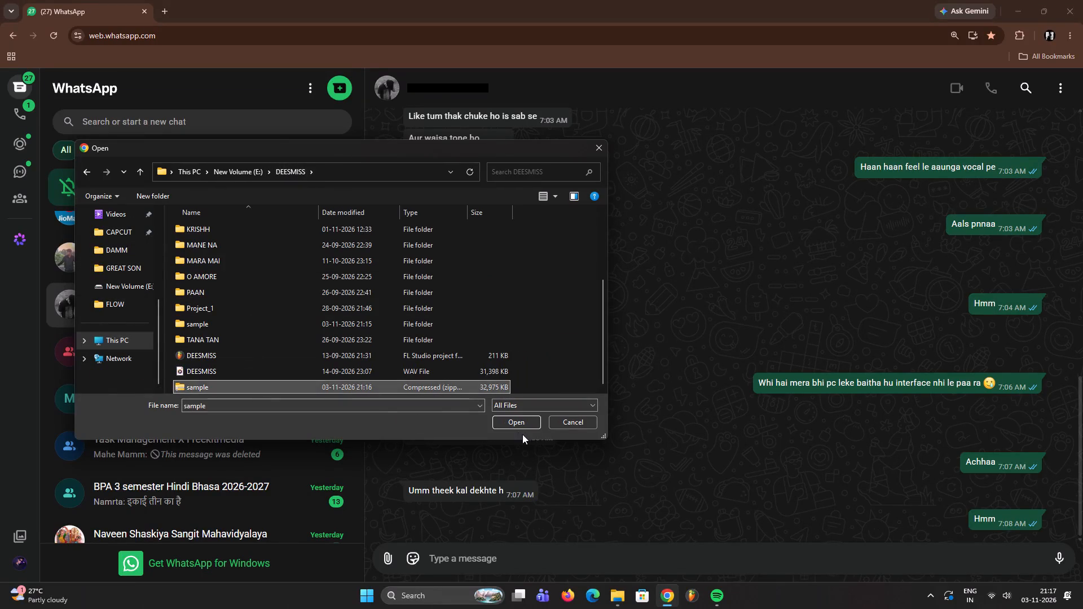